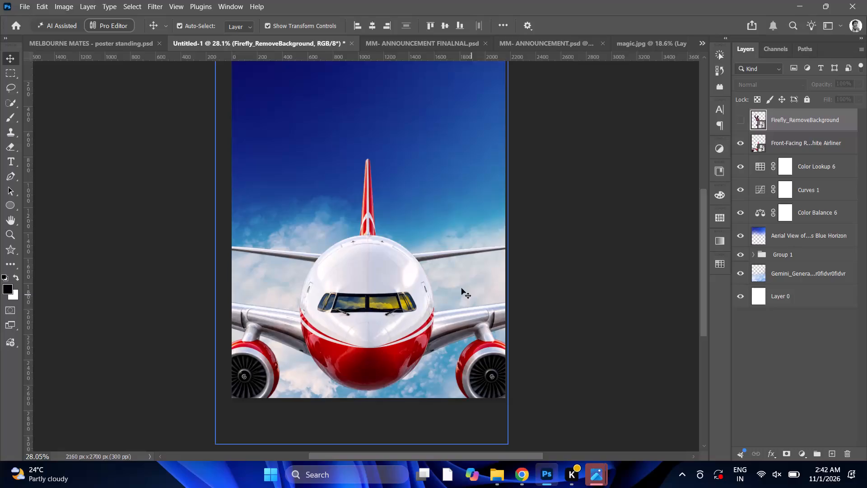
Copy the MM MAIN title group from the MELBOURNE MATES standing poster document into the Untitled-1 airplane poster.
{"action": "scroll", "coordinate": [442, 282], "scroll_direction": "down", "scroll_amount": 3, "text": "alt"}
{"action": "scroll", "coordinate": [429, 282], "scroll_direction": "up", "scroll_amount": 3, "text": "alt"}
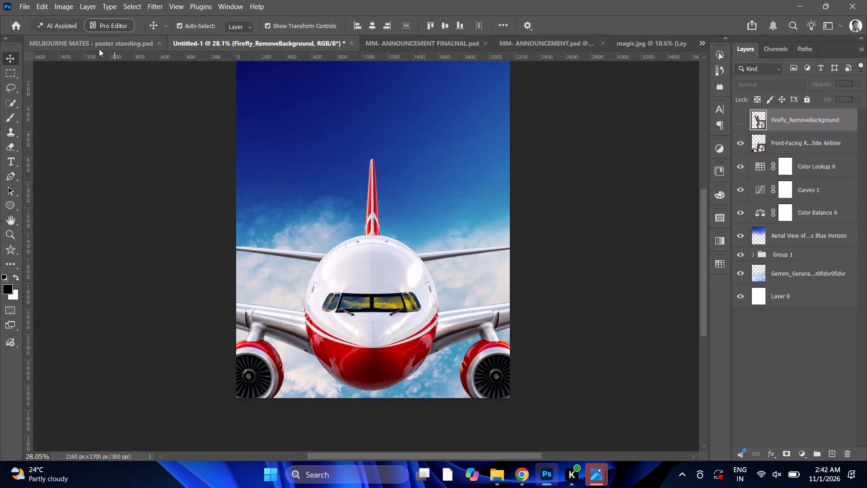
{"action": "left_click", "coordinate": [98, 49]}
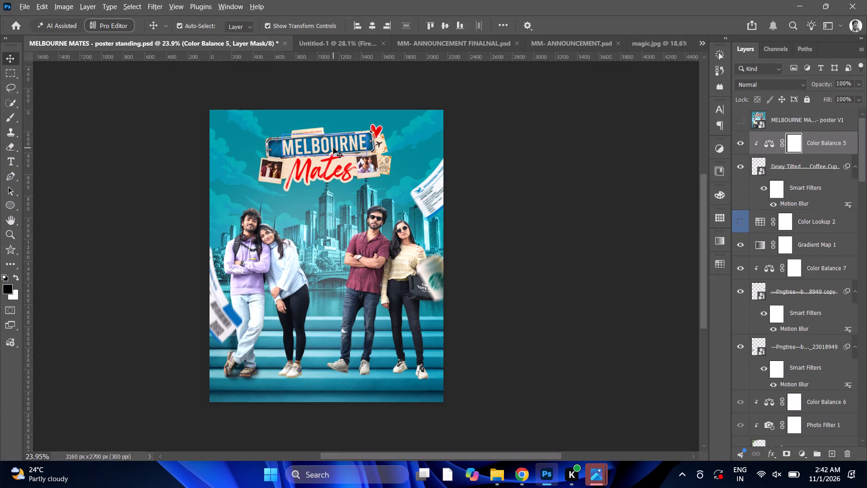
{"action": "left_click", "coordinate": [333, 148], "text": "alt"}
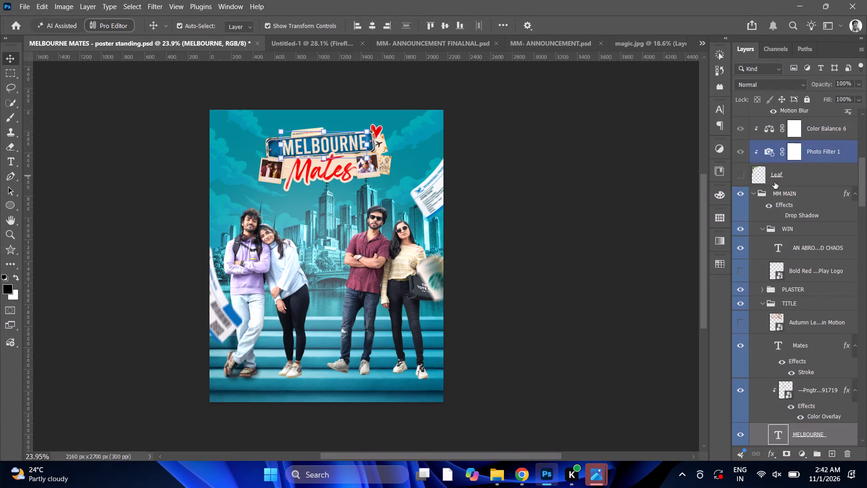
{"action": "left_click", "coordinate": [774, 194]}
{"action": "left_click_drag", "start_coordinate": [795, 194], "coordinate": [317, 87]}
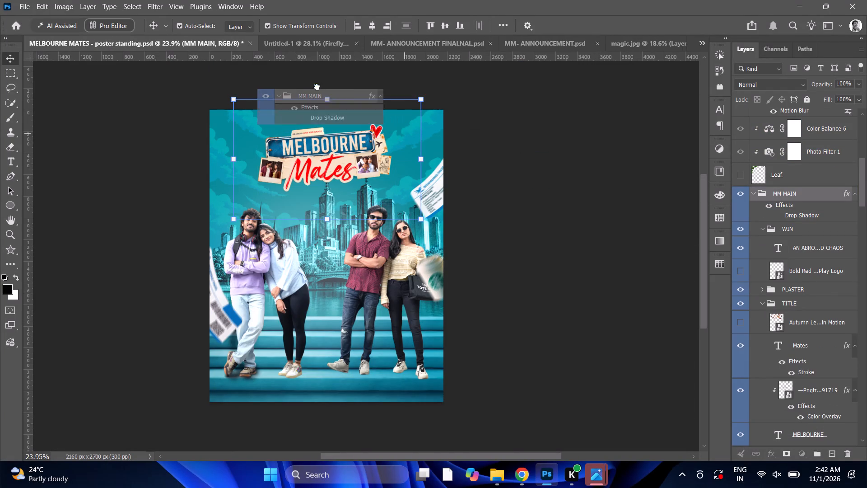
{"action": "left_click_drag", "start_coordinate": [317, 87], "coordinate": [357, 111]}
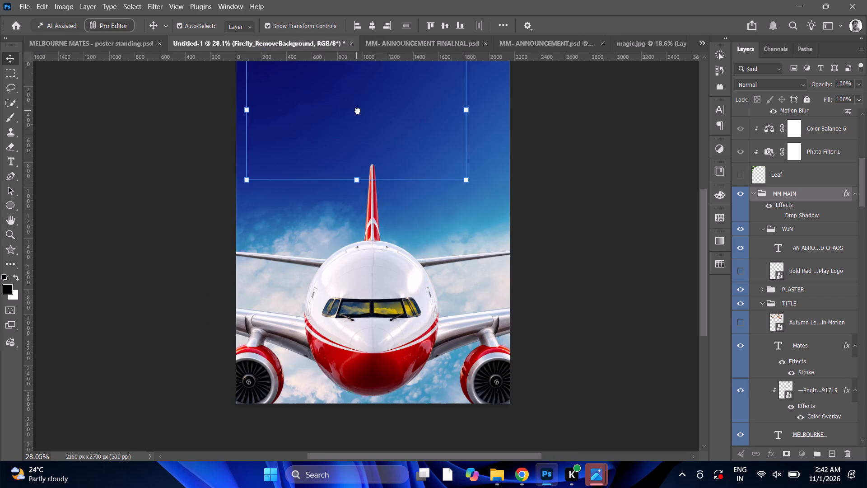
{"action": "scroll", "coordinate": [377, 111], "scroll_direction": "down", "scroll_amount": 3, "text": "alt"}
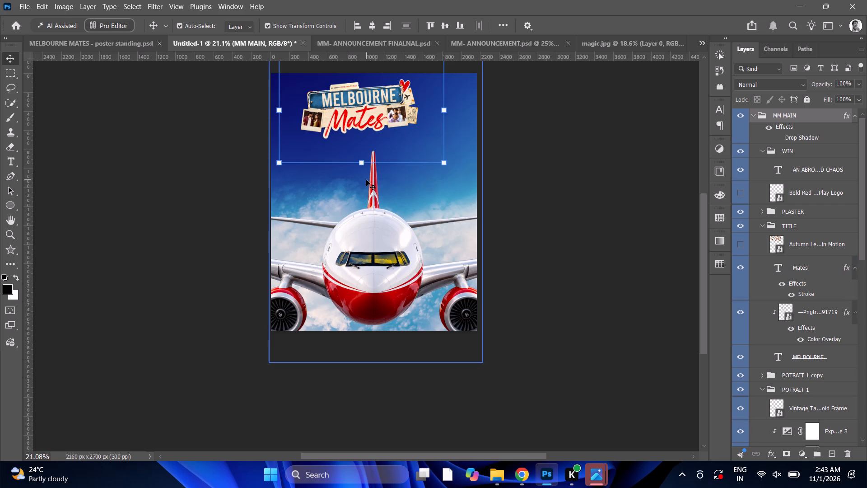
Centre the MM MAIN title group horizontally above the airplane's tail and scale it to about 93%.
{"action": "left_click", "coordinate": [369, 23]}
{"action": "scroll", "coordinate": [405, 96], "scroll_direction": "down", "scroll_amount": 3, "text": "alt"}
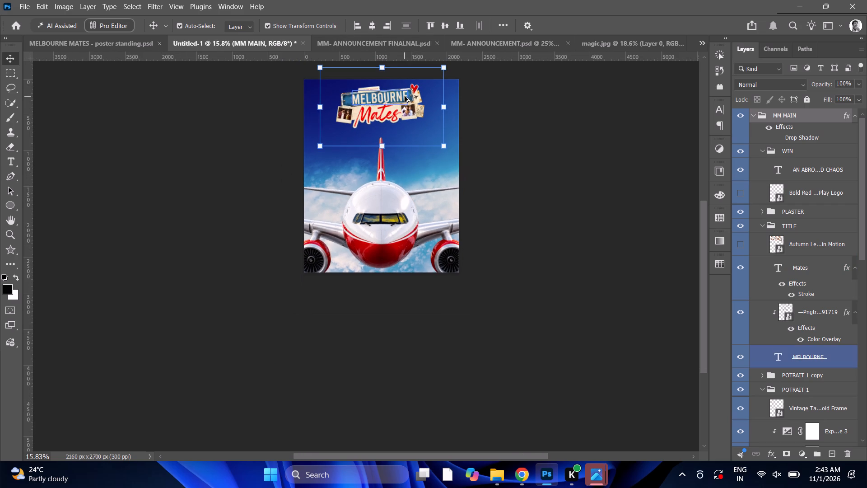
{"action": "left_click", "coordinate": [384, 148]}
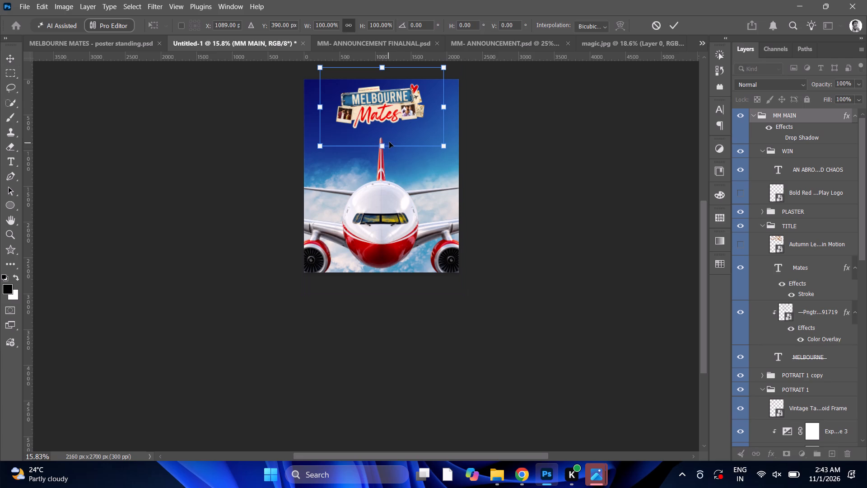
{"action": "left_click_drag", "start_coordinate": [399, 136], "coordinate": [398, 142]}
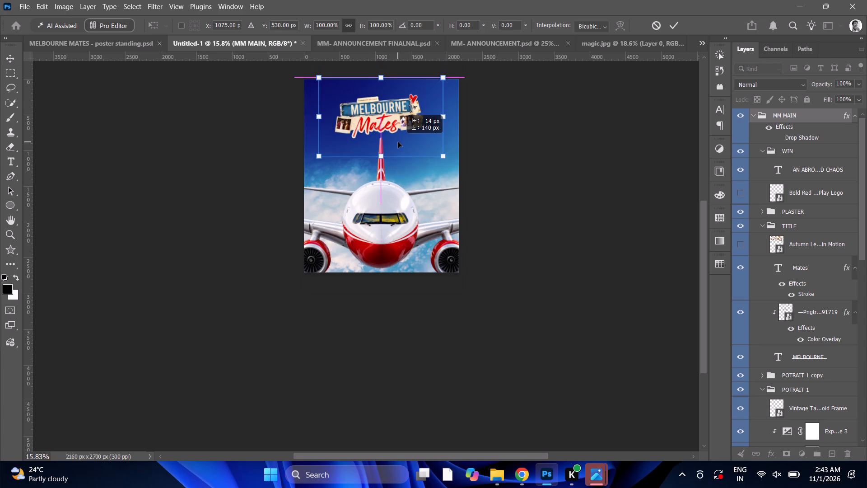
{"action": "left_click_drag", "start_coordinate": [398, 142], "coordinate": [400, 141]}
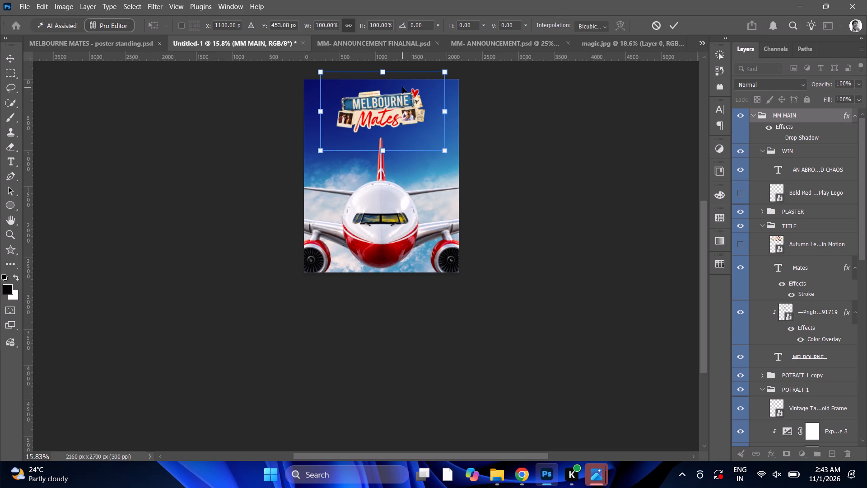
{"action": "left_click_drag", "start_coordinate": [387, 67], "coordinate": [387, 73]}
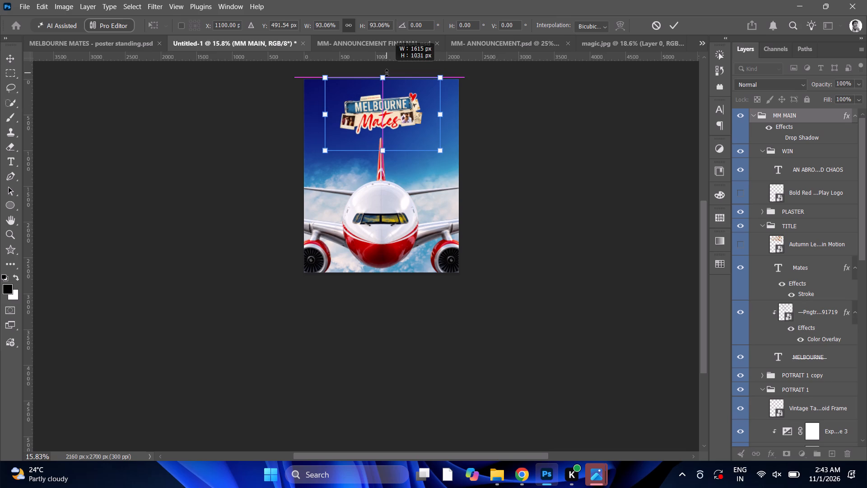
{"action": "left_click_drag", "start_coordinate": [387, 73], "coordinate": [387, 78]}
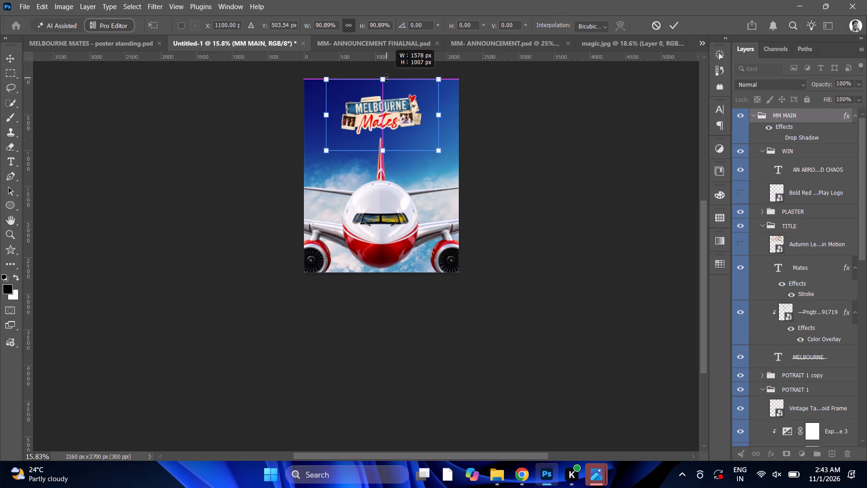
{"action": "left_click_drag", "start_coordinate": [387, 78], "coordinate": [387, 72]}
{"action": "scroll", "coordinate": [379, 98], "scroll_direction": "up", "scroll_amount": 3, "text": "alt"}
{"action": "left_click", "coordinate": [681, 26]}
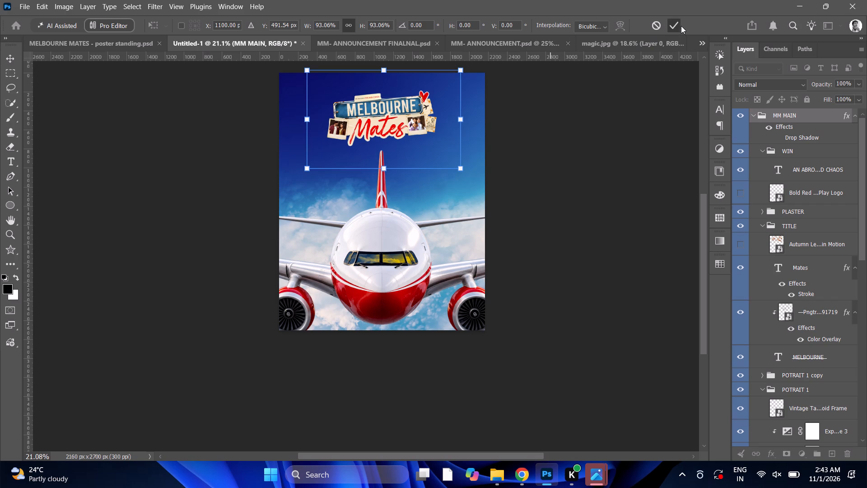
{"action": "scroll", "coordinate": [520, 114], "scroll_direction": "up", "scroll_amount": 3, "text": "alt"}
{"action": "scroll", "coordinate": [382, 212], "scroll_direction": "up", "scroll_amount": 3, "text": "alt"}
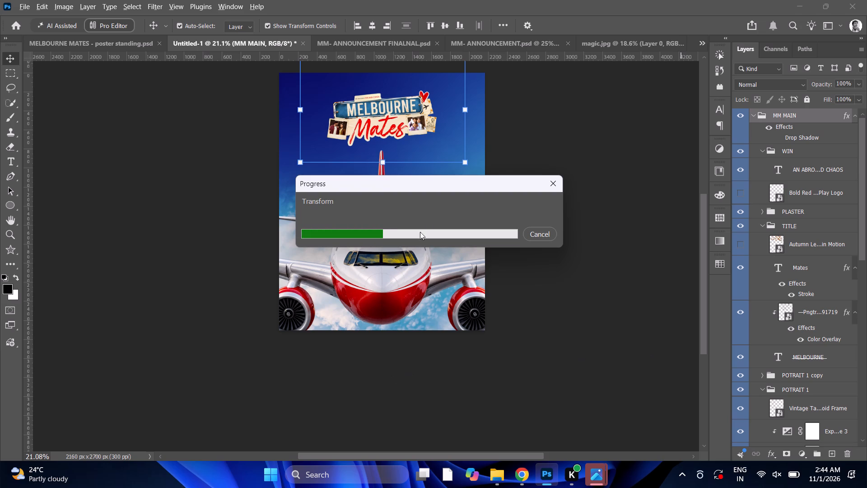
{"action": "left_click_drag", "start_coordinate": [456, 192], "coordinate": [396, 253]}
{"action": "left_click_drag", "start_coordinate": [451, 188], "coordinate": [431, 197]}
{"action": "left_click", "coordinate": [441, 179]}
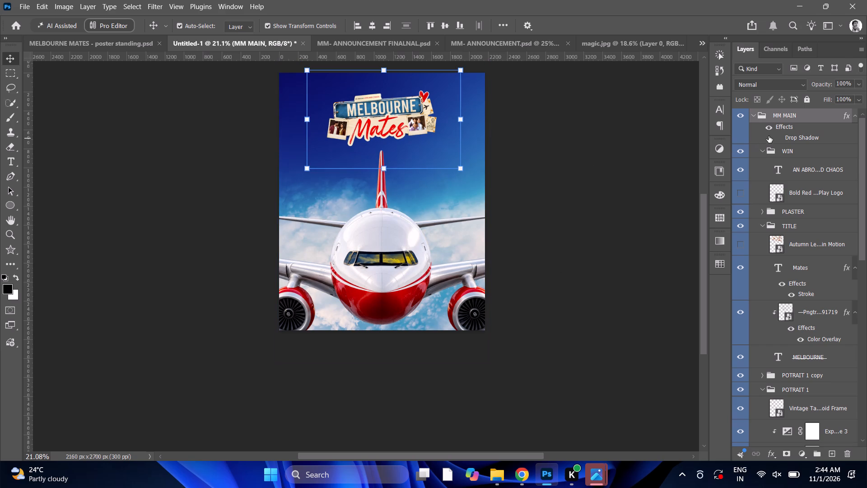
Turn on the Drop Shadow effect of the MM MAIN group, comparing the title with and without it.
{"action": "left_click", "coordinate": [784, 137]}
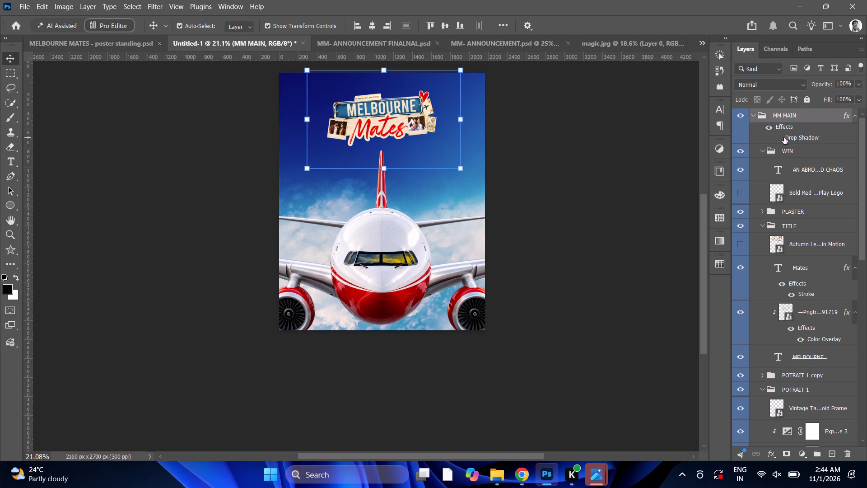
{"action": "left_click", "coordinate": [780, 139]}
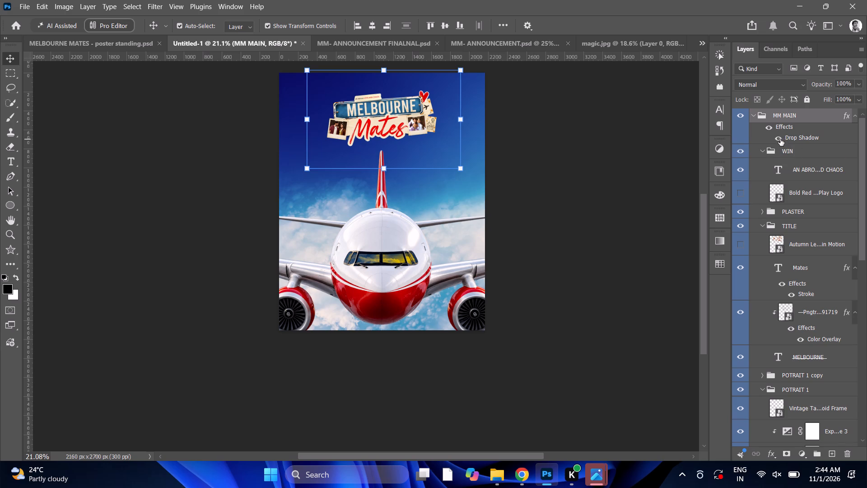
{"action": "left_click", "coordinate": [780, 139]}
{"action": "left_click", "coordinate": [780, 139]}
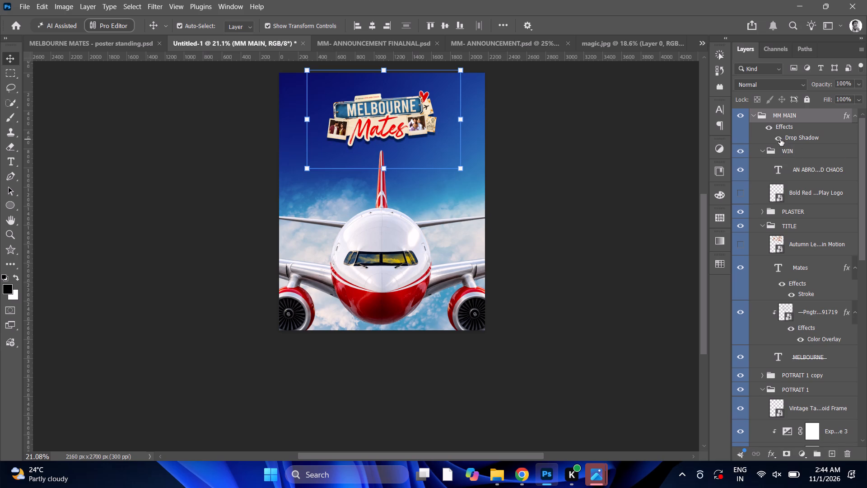
Examine the title's drop shadow up close and its placement within the whole poster.
{"action": "scroll", "coordinate": [512, 165], "scroll_direction": "up", "scroll_amount": 3, "text": "alt"}
{"action": "scroll", "coordinate": [377, 111], "scroll_direction": "up", "scroll_amount": 8, "text": "alt"}
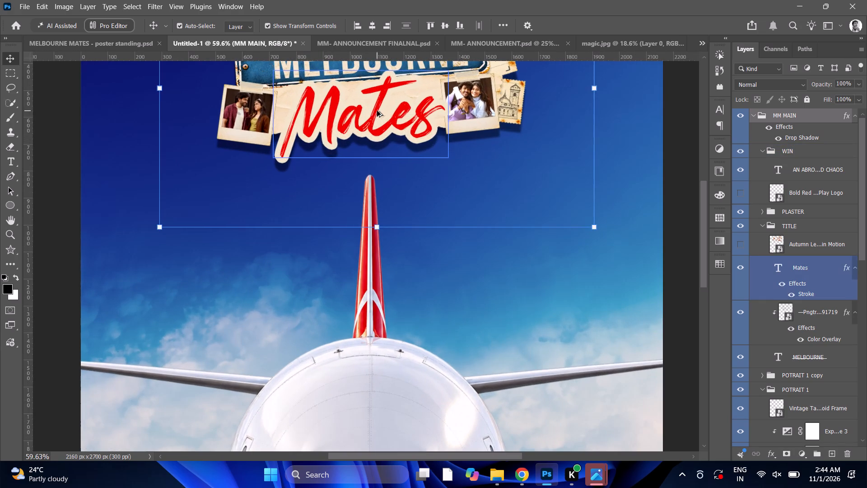
{"action": "scroll", "coordinate": [377, 111], "scroll_direction": "up", "scroll_amount": 4, "text": "alt"}
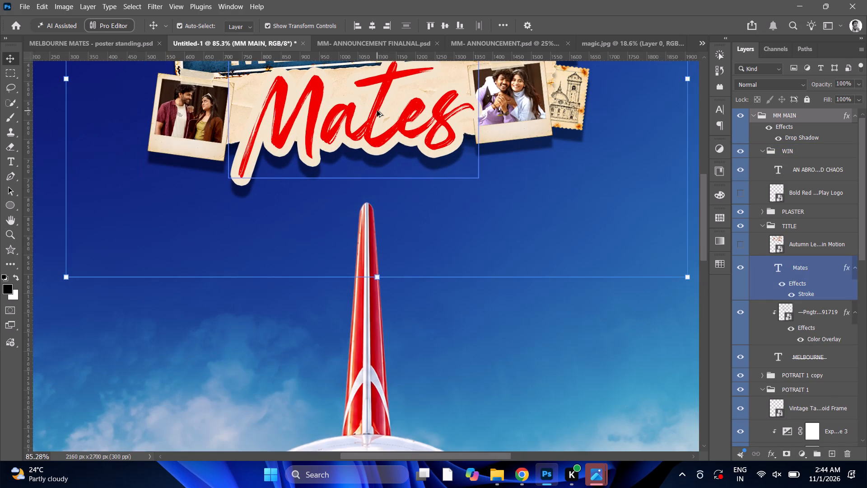
{"action": "scroll", "coordinate": [377, 111], "scroll_direction": "down", "scroll_amount": 10, "text": "alt"}
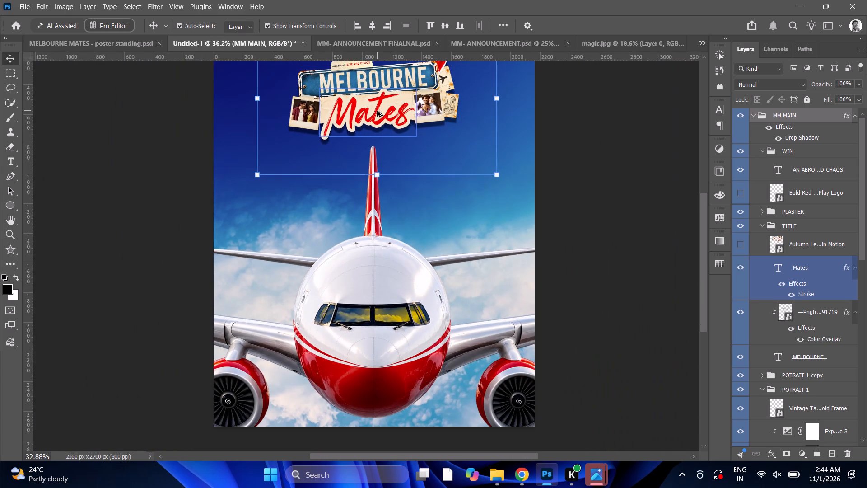
{"action": "scroll", "coordinate": [377, 111], "scroll_direction": "down", "scroll_amount": 2, "text": "alt"}
{"action": "scroll", "coordinate": [399, 109], "scroll_direction": "up", "scroll_amount": 4}
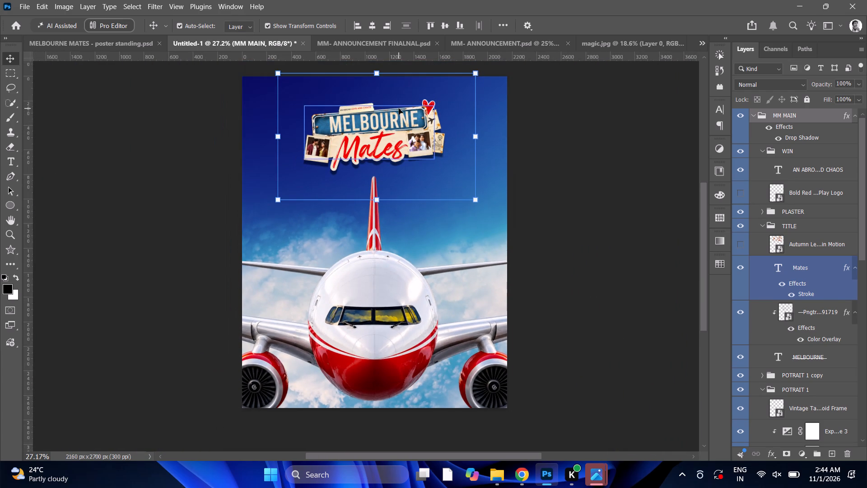
{"action": "scroll", "coordinate": [399, 108], "scroll_direction": "up", "scroll_amount": 4}
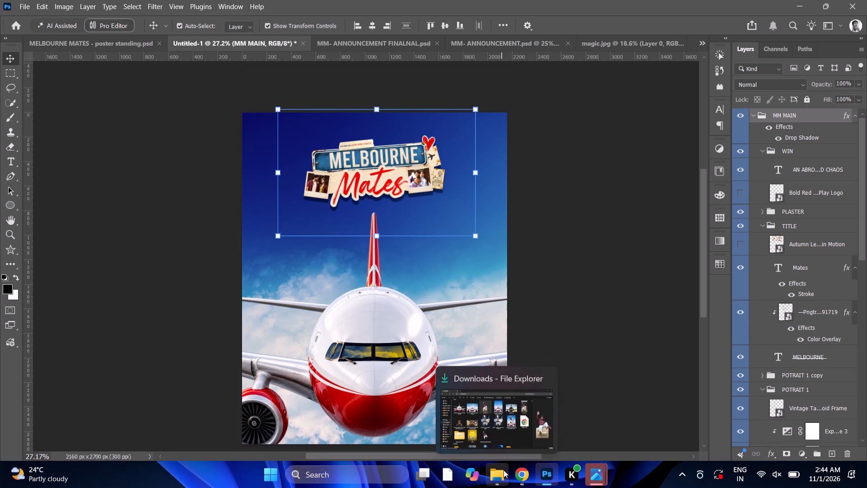
Switch to File Explorer, look through the image and design files in the Downloads folder, and return to Photoshop.
{"action": "left_click", "coordinate": [491, 425]}
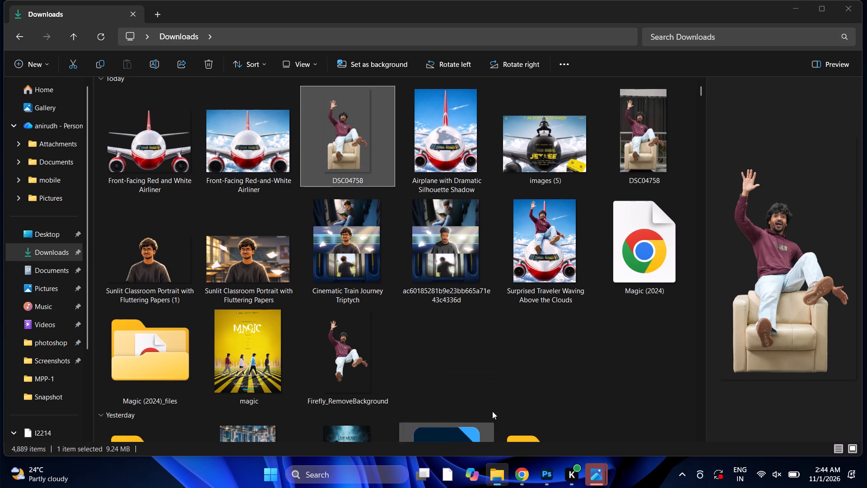
{"action": "scroll", "coordinate": [497, 372], "scroll_direction": "down", "scroll_amount": 7}
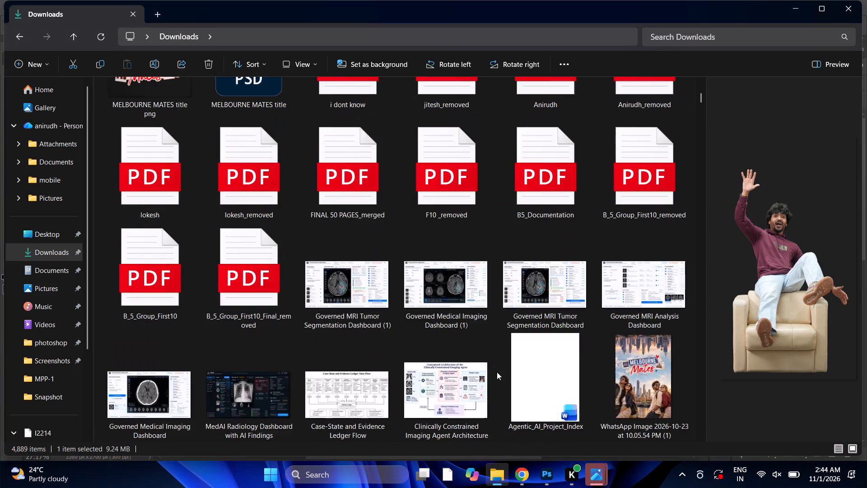
{"action": "scroll", "coordinate": [497, 372], "scroll_direction": "down", "scroll_amount": 4}
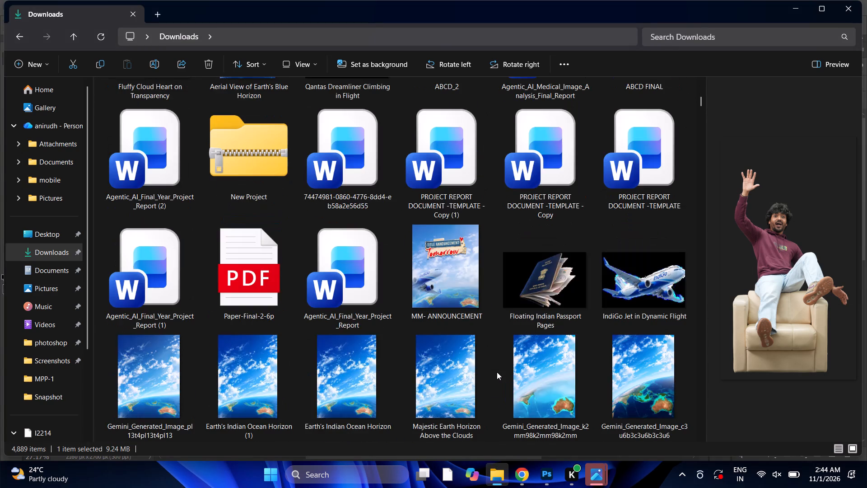
{"action": "scroll", "coordinate": [497, 372], "scroll_direction": "down", "scroll_amount": 3}
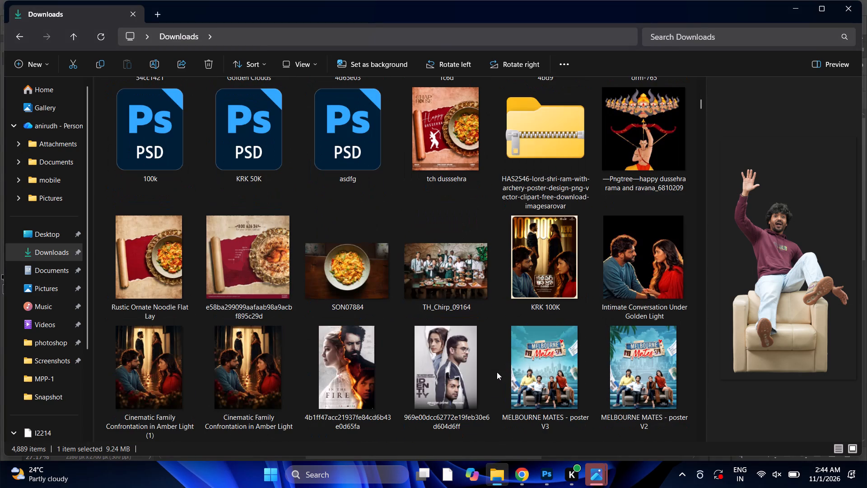
{"action": "scroll", "coordinate": [497, 372], "scroll_direction": "down", "scroll_amount": 3}
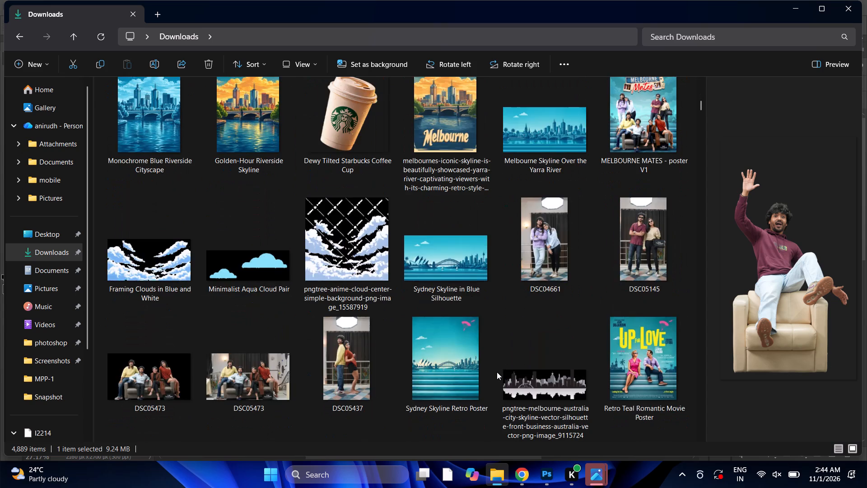
{"action": "scroll", "coordinate": [497, 372], "scroll_direction": "down", "scroll_amount": 3}
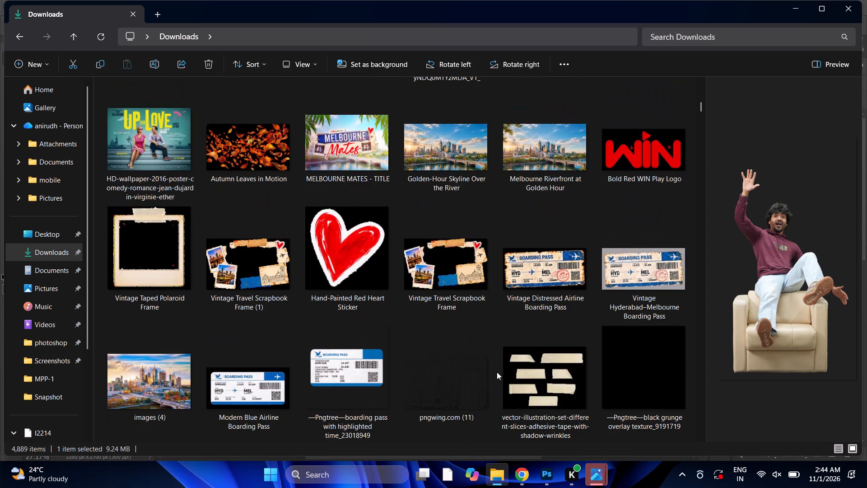
{"action": "scroll", "coordinate": [497, 372], "scroll_direction": "down", "scroll_amount": 3}
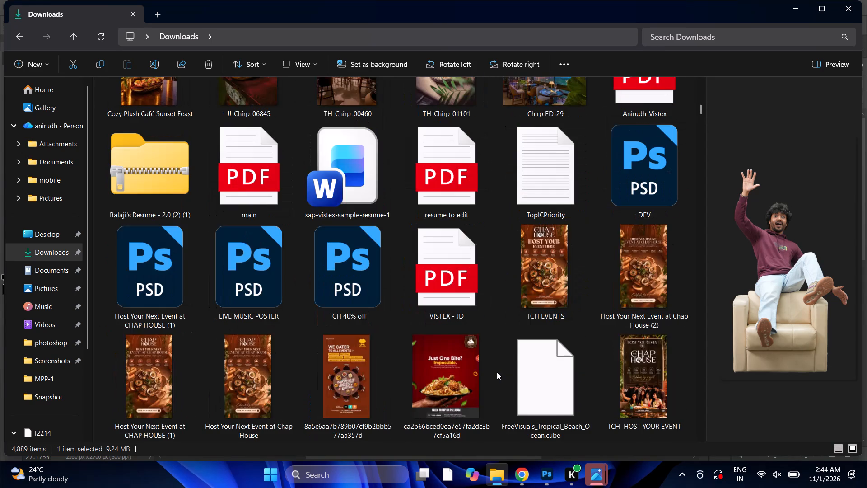
{"action": "scroll", "coordinate": [497, 372], "scroll_direction": "down", "scroll_amount": 2}
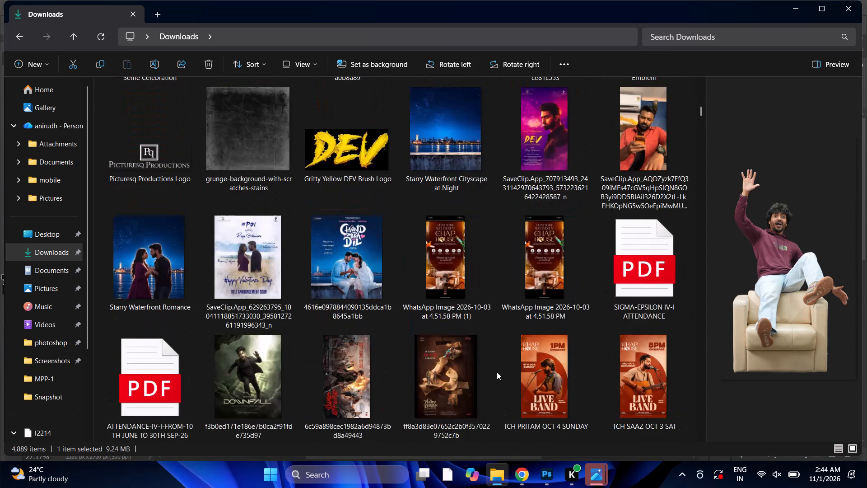
{"action": "scroll", "coordinate": [497, 372], "scroll_direction": "down", "scroll_amount": 1}
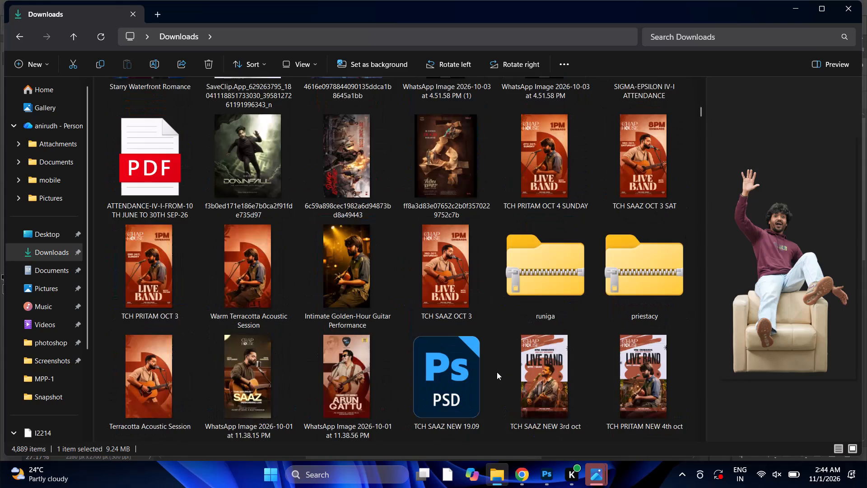
{"action": "left_click", "coordinate": [548, 466]}
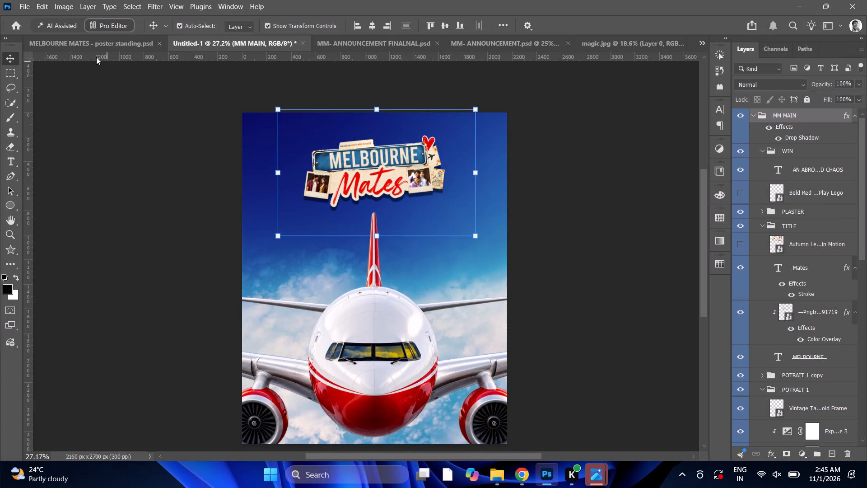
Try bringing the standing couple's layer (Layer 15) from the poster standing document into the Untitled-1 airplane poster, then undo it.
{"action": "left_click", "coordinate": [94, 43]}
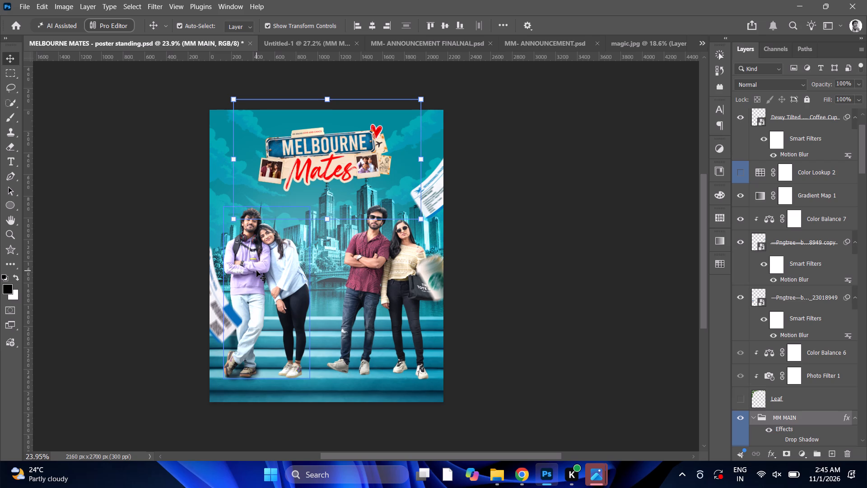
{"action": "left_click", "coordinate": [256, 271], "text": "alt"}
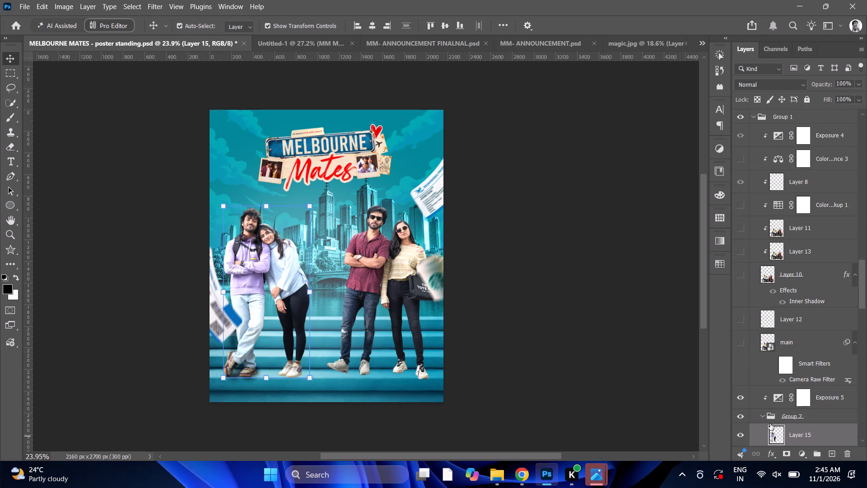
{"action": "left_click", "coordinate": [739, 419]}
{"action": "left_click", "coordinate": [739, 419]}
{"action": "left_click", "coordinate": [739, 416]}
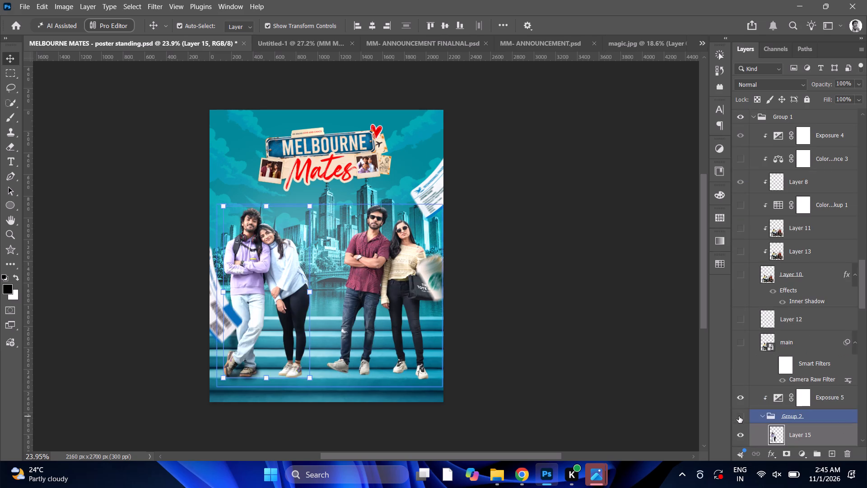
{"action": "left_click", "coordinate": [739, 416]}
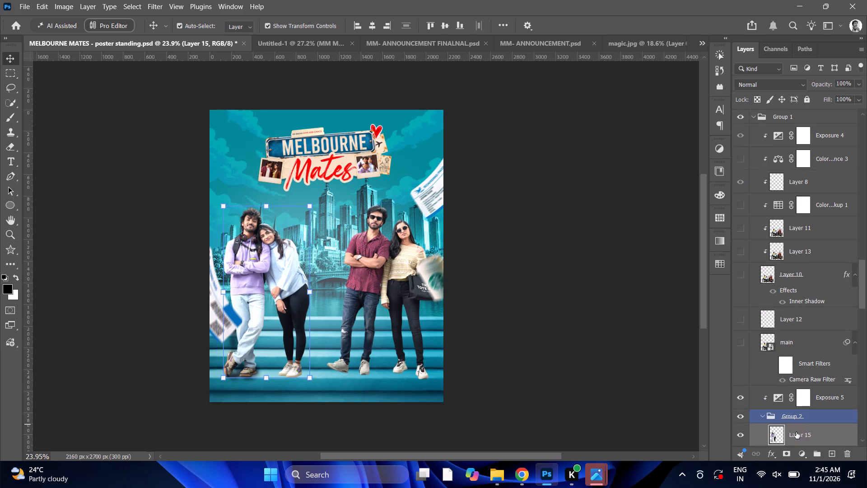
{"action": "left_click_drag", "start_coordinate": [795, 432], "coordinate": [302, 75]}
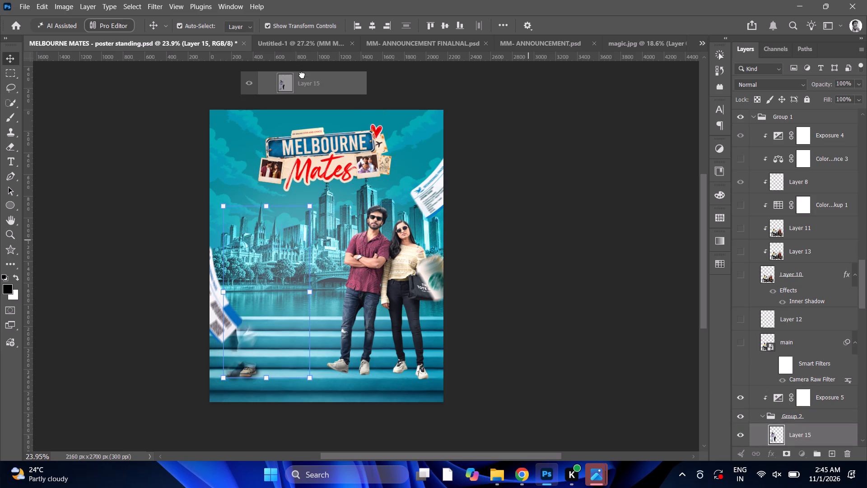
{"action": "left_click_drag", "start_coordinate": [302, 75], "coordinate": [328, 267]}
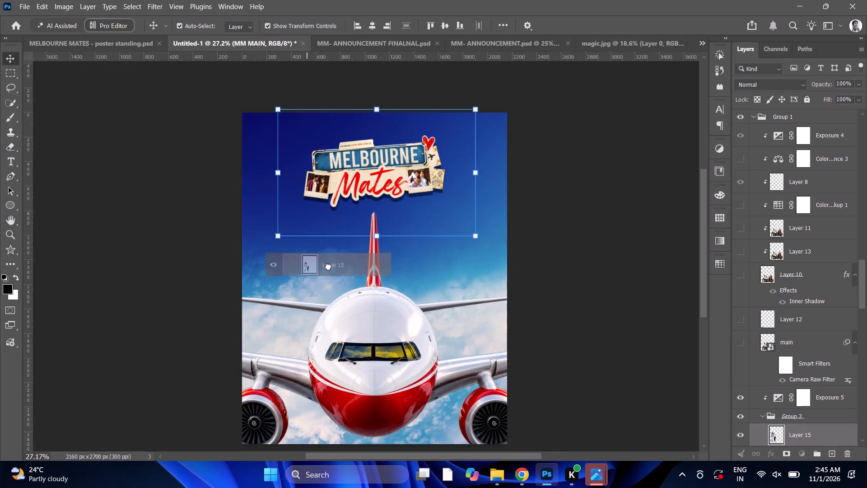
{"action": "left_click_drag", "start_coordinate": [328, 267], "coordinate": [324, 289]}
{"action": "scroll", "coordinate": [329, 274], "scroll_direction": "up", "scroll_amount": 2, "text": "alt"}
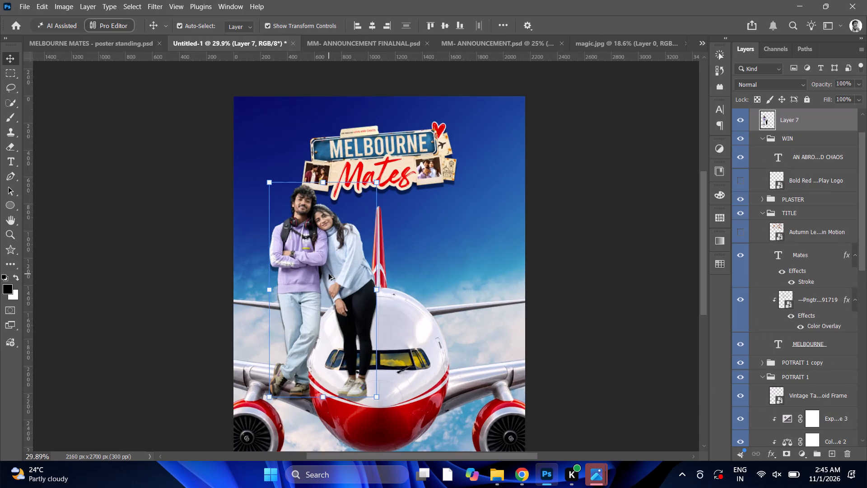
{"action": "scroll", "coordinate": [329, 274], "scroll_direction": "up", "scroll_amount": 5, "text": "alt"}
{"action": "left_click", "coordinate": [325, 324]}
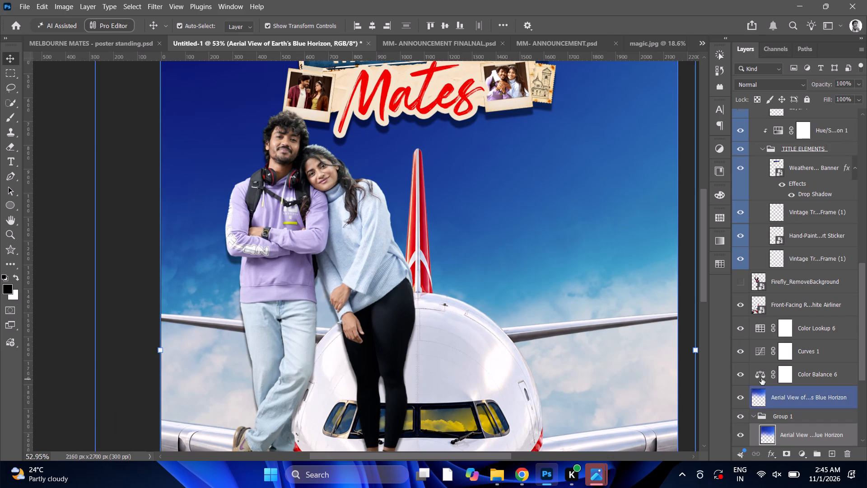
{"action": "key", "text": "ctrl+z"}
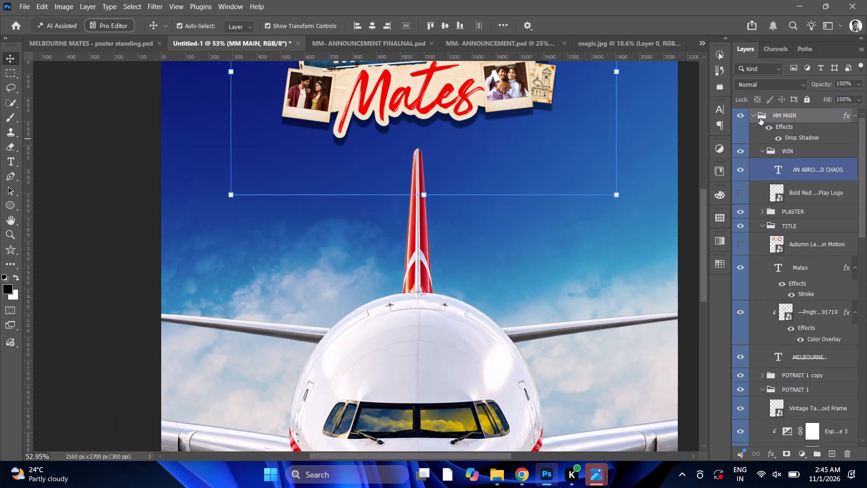
Collapse the MM MAIN group and copy Layer 15 from the standing poster into Untitled-1, directly above the hidden Firefly_RemoveBackground layer.
{"action": "left_click", "coordinate": [758, 113]}
{"action": "left_click", "coordinate": [755, 116]}
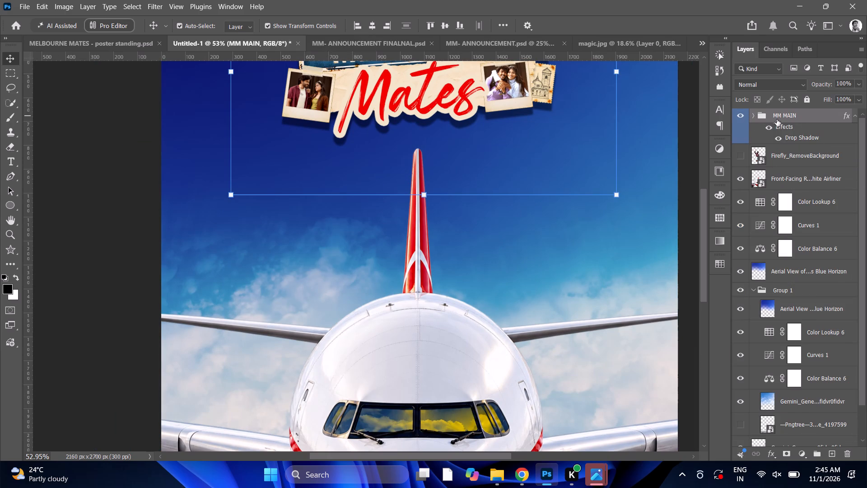
{"action": "scroll", "coordinate": [794, 160], "scroll_direction": "up", "scroll_amount": 4}
{"action": "left_click", "coordinate": [803, 158]}
{"action": "left_click", "coordinate": [423, 44]}
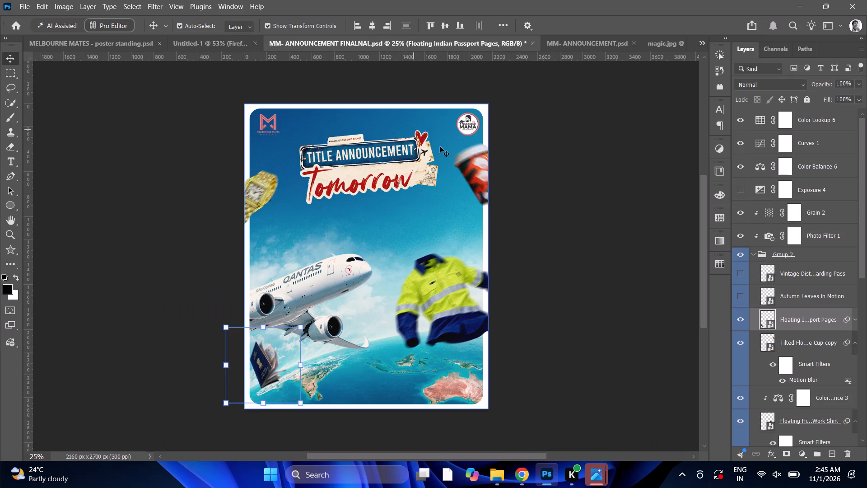
{"action": "left_click", "coordinate": [565, 37]}
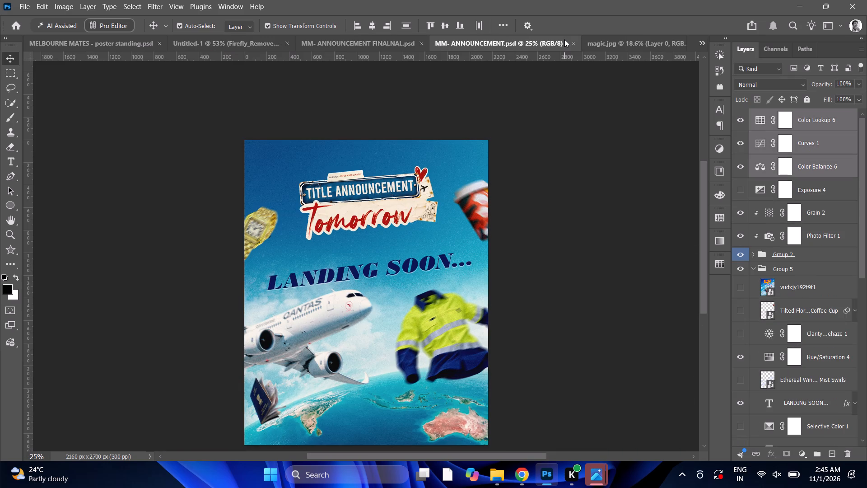
{"action": "left_click", "coordinate": [88, 40]}
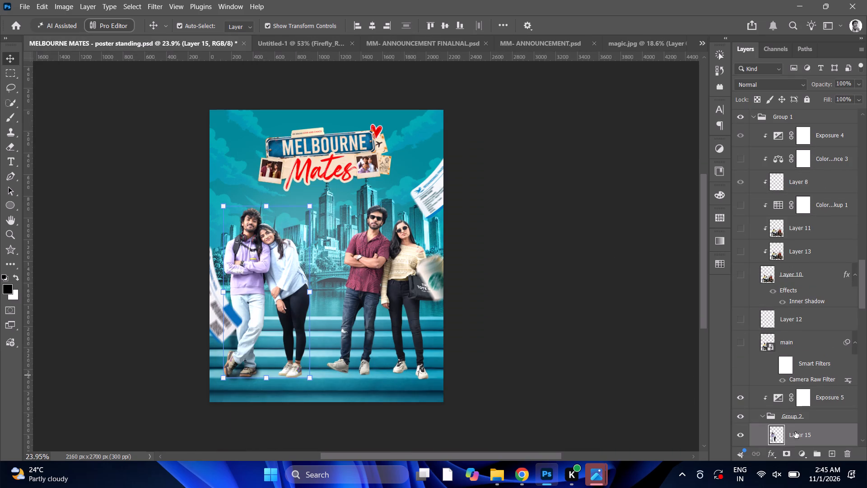
{"action": "left_click_drag", "start_coordinate": [797, 431], "coordinate": [319, 38]}
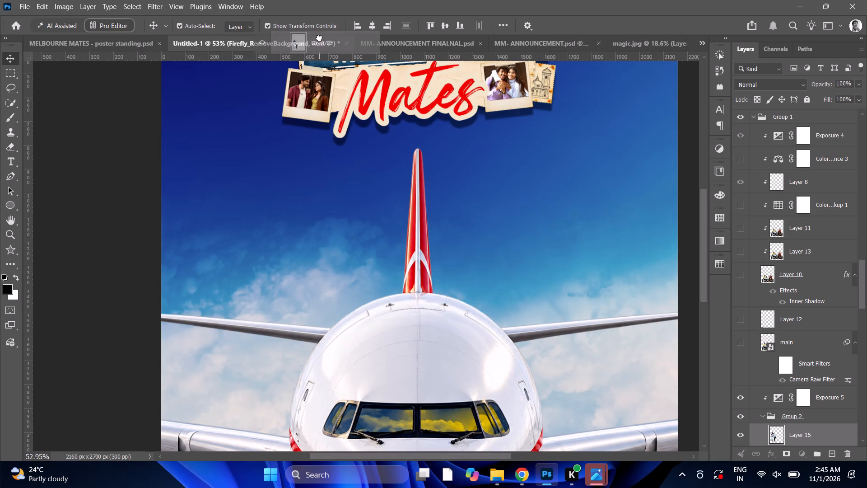
{"action": "left_click_drag", "start_coordinate": [319, 38], "coordinate": [290, 182]}
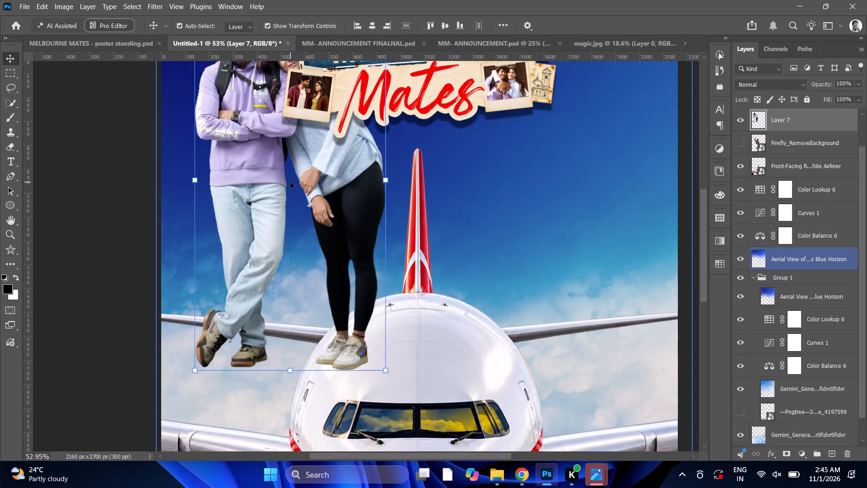
{"action": "left_click_drag", "start_coordinate": [290, 182], "coordinate": [293, 222]}
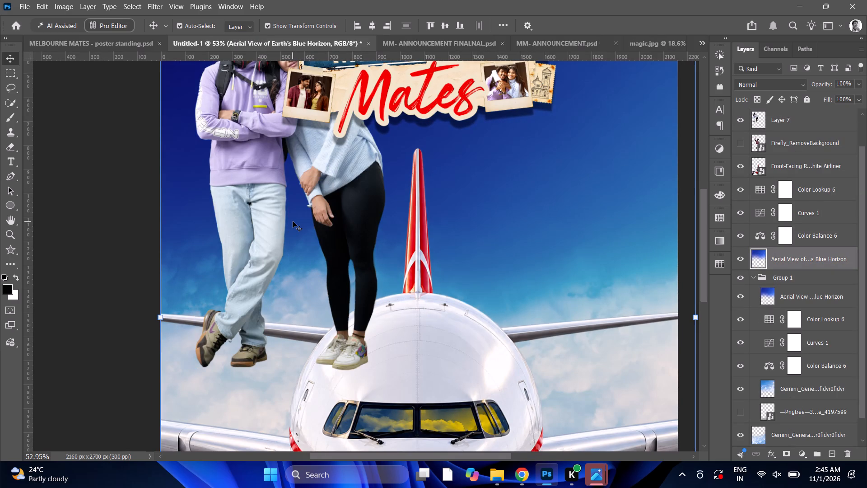
{"action": "key", "text": "ctrl+z"}
Scale the couple on Layer 7 to about 65% and place them beside the airplane's tail, over the left wing.
{"action": "left_click", "coordinate": [271, 204], "text": "alt"}
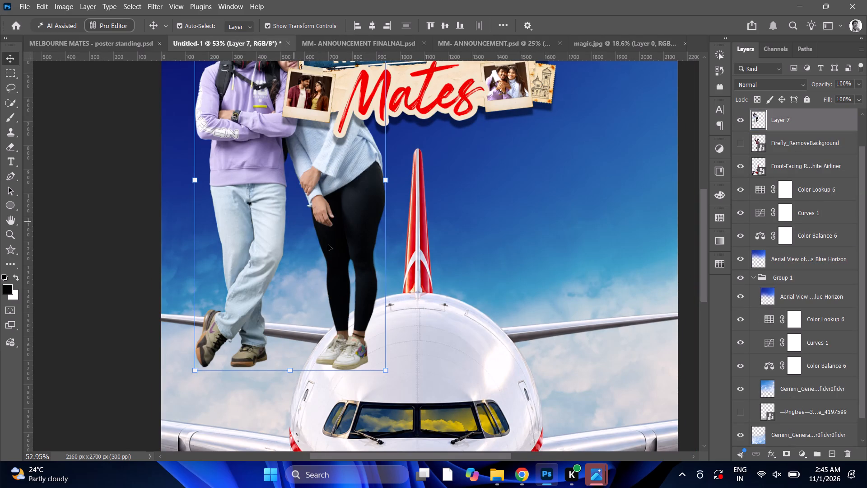
{"action": "left_click", "coordinate": [385, 180]}
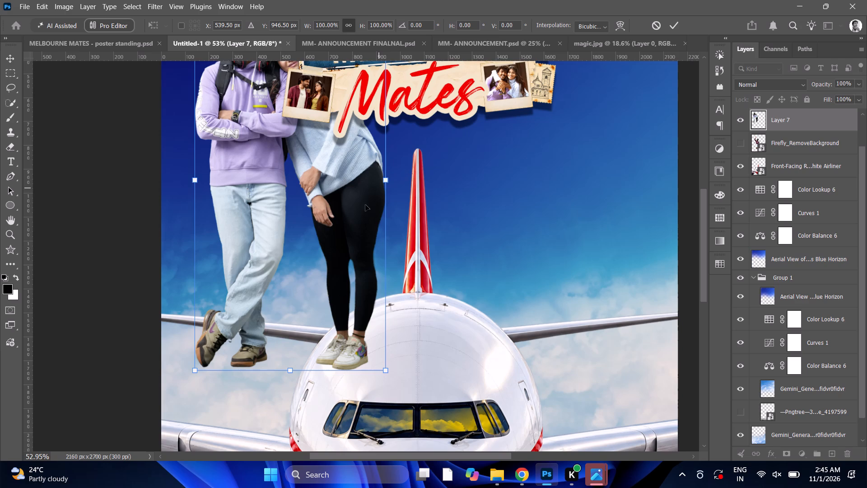
{"action": "left_click_drag", "start_coordinate": [360, 212], "coordinate": [533, 273]}
{"action": "scroll", "coordinate": [533, 271], "scroll_direction": "down", "scroll_amount": 3, "text": "alt"}
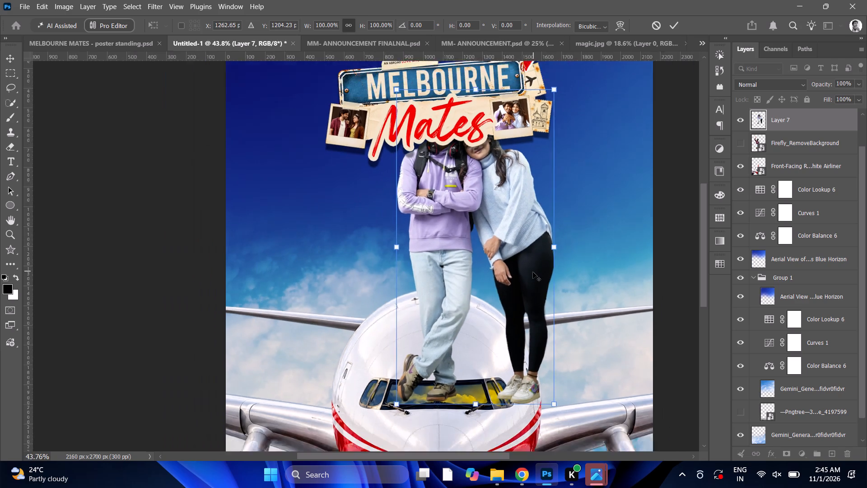
{"action": "scroll", "coordinate": [533, 272], "scroll_direction": "down", "scroll_amount": 9, "text": "alt"}
{"action": "scroll", "coordinate": [527, 279], "scroll_direction": "up", "scroll_amount": 4, "text": "alt"}
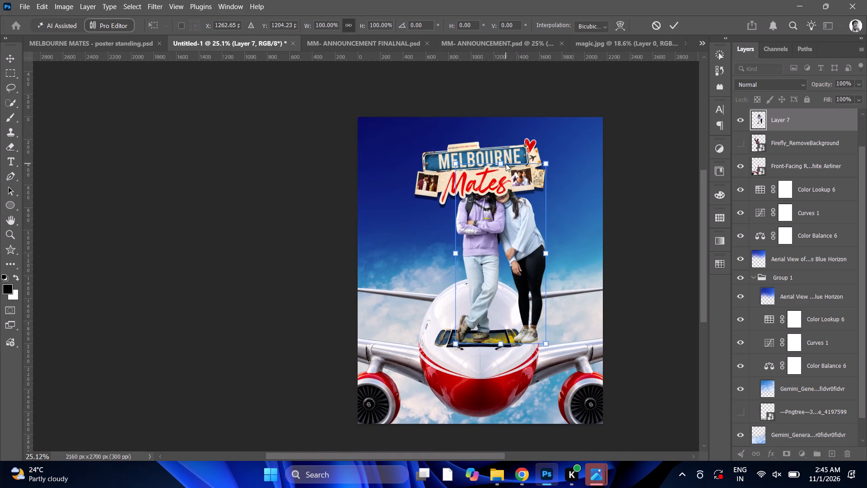
{"action": "left_click", "coordinate": [503, 163]}
{"action": "left_click_drag", "start_coordinate": [503, 163], "coordinate": [507, 188]}
{"action": "left_click_drag", "start_coordinate": [492, 228], "coordinate": [416, 248]}
{"action": "left_click_drag", "start_coordinate": [472, 272], "coordinate": [439, 273]}
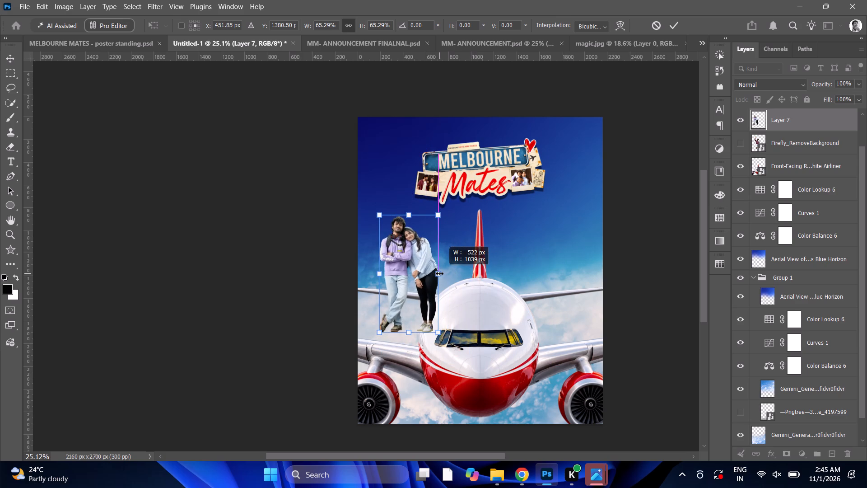
{"action": "left_click_drag", "start_coordinate": [439, 273], "coordinate": [436, 273]}
{"action": "scroll", "coordinate": [435, 275], "scroll_direction": "up", "scroll_amount": 9, "text": "alt"}
{"action": "scroll", "coordinate": [435, 274], "scroll_direction": "down", "scroll_amount": 2}
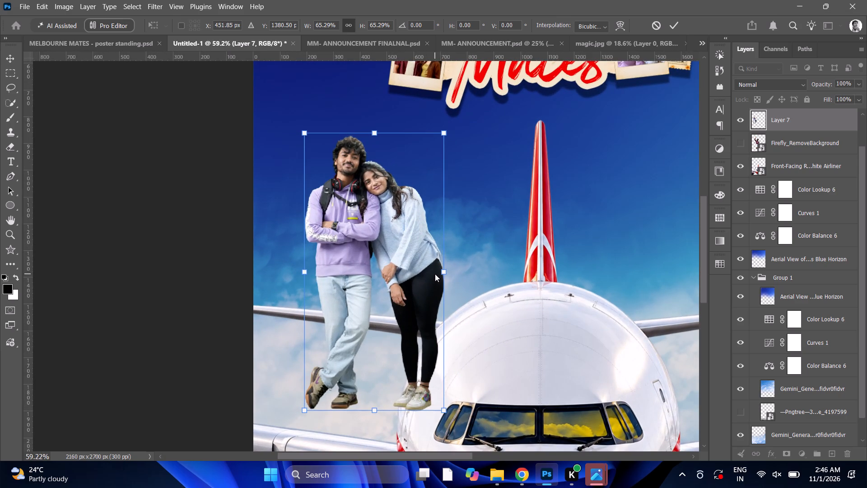
{"action": "scroll", "coordinate": [435, 274], "scroll_direction": "down", "scroll_amount": 3}
{"action": "left_click", "coordinate": [675, 24]}
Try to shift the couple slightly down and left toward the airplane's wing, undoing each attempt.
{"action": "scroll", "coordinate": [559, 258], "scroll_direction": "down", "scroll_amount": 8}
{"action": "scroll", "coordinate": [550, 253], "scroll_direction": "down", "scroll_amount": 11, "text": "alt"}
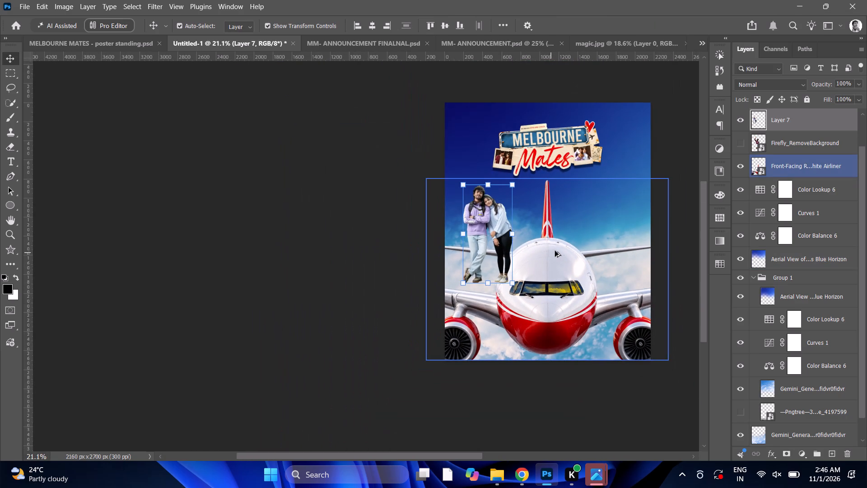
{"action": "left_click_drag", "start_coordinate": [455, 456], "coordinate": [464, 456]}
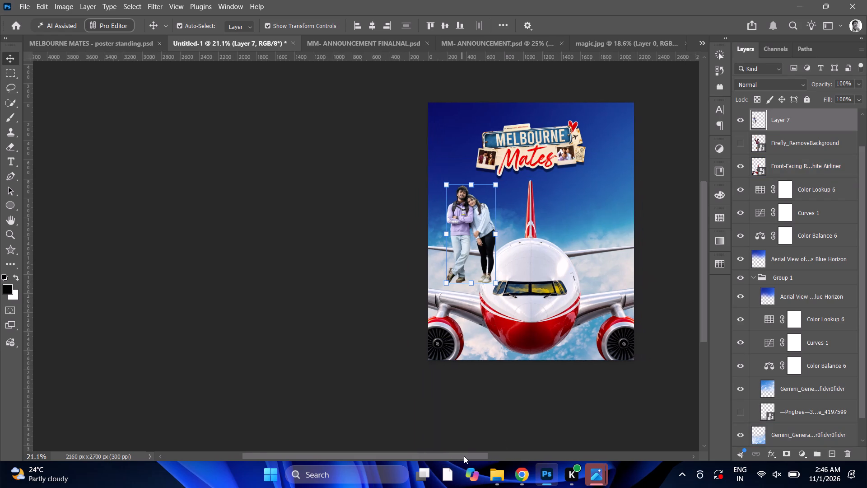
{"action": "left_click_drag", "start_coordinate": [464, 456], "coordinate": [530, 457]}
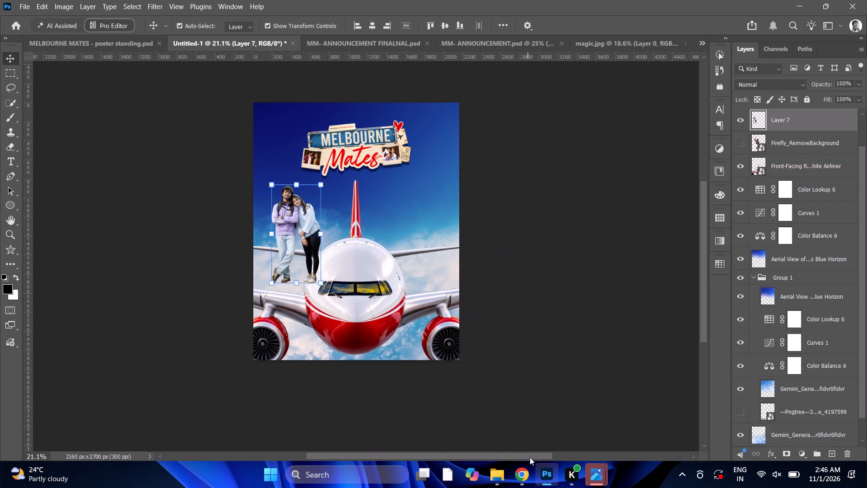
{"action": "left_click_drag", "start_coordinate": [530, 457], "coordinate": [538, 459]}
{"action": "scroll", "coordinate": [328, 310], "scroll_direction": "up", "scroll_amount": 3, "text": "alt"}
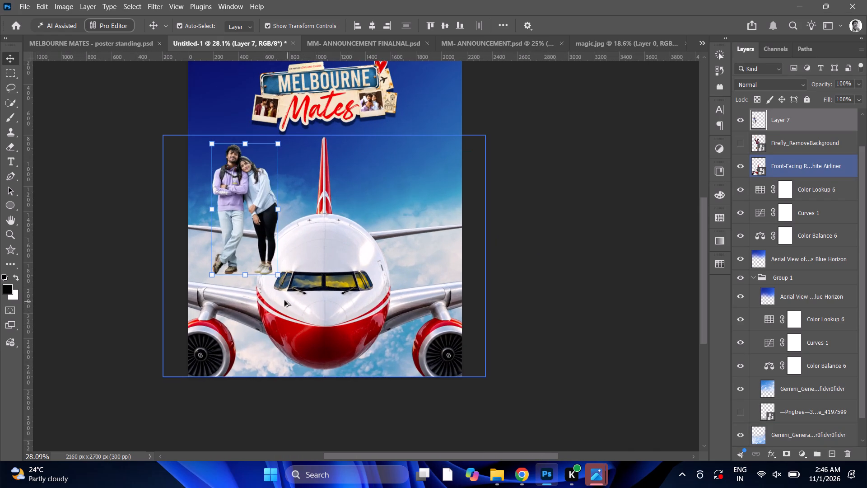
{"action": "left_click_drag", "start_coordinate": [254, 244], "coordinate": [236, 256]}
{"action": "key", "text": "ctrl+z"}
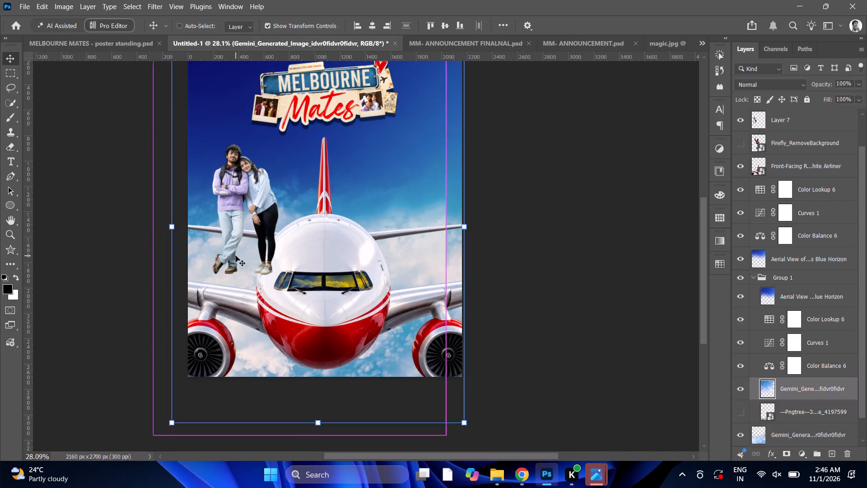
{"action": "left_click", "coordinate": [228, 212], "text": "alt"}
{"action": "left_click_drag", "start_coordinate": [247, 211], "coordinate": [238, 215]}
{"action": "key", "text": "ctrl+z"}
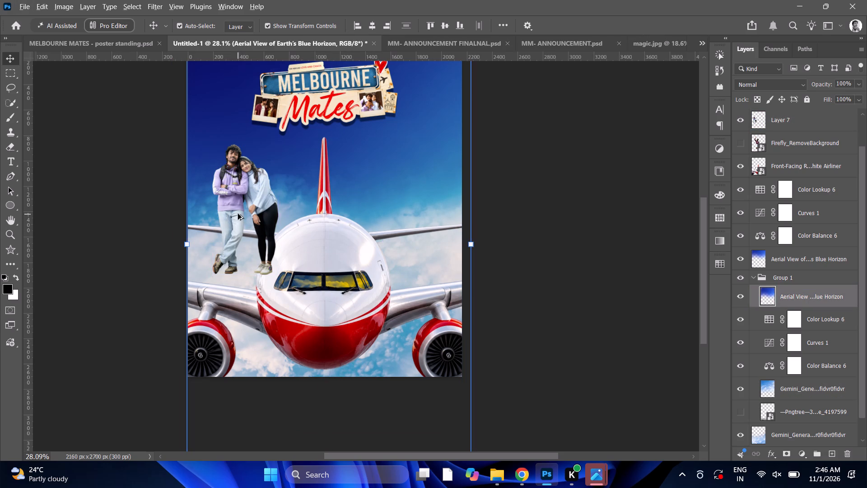
Move the couple on Layer 7 down and left so they stand on the airplane's left-hand wing, rotated about 5° clockwise.
{"action": "left_click", "coordinate": [242, 209], "text": "alt"}
{"action": "left_click", "coordinate": [277, 163]}
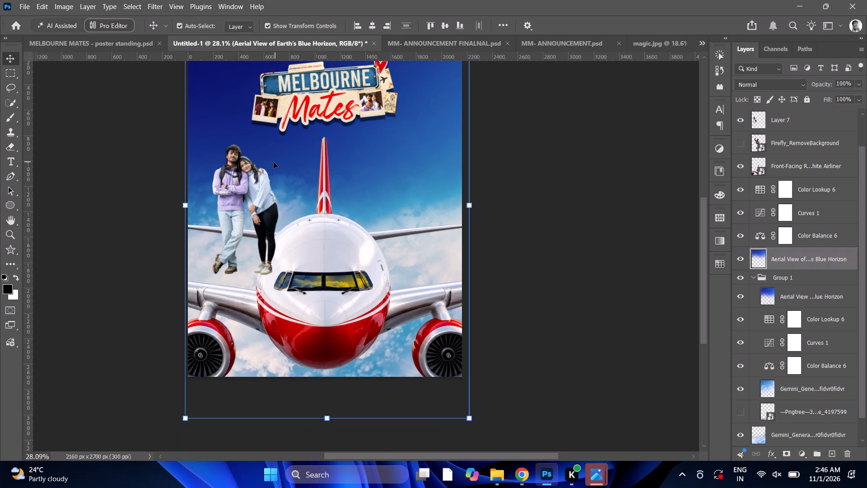
{"action": "left_click", "coordinate": [243, 190], "text": "alt"}
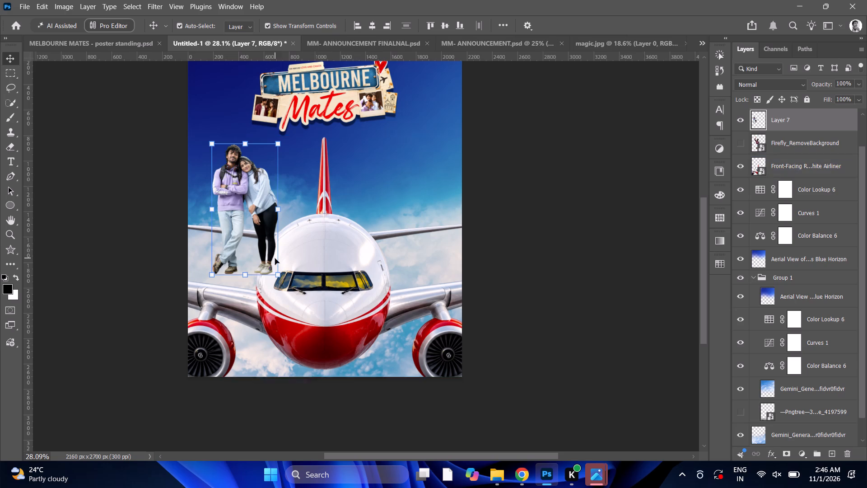
{"action": "left_click", "coordinate": [283, 213]}
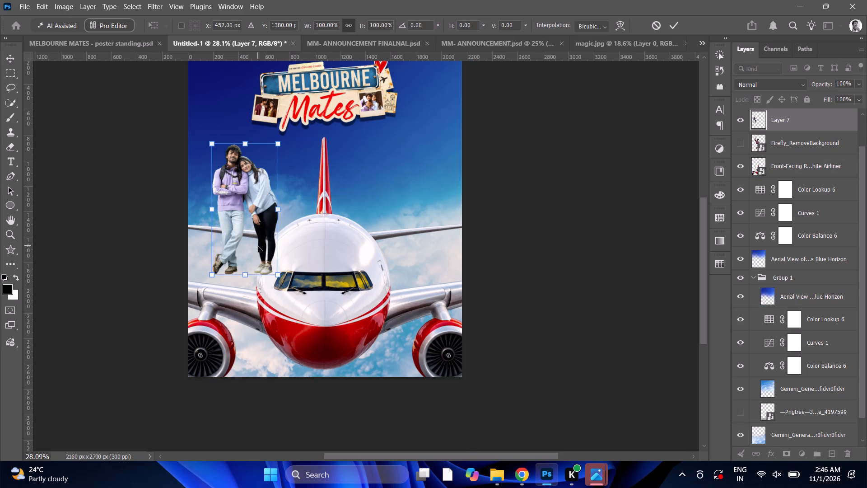
{"action": "left_click_drag", "start_coordinate": [252, 249], "coordinate": [237, 263]}
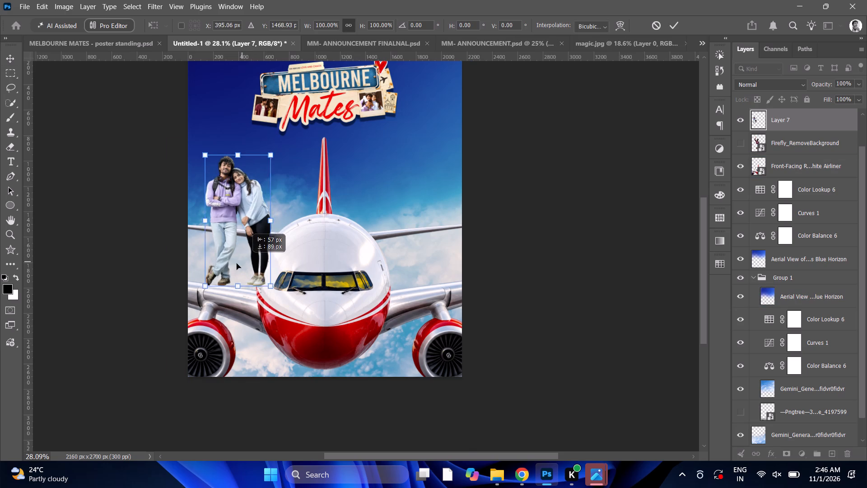
{"action": "left_click_drag", "start_coordinate": [237, 263], "coordinate": [231, 265]}
{"action": "left_click_drag", "start_coordinate": [273, 304], "coordinate": [262, 313]}
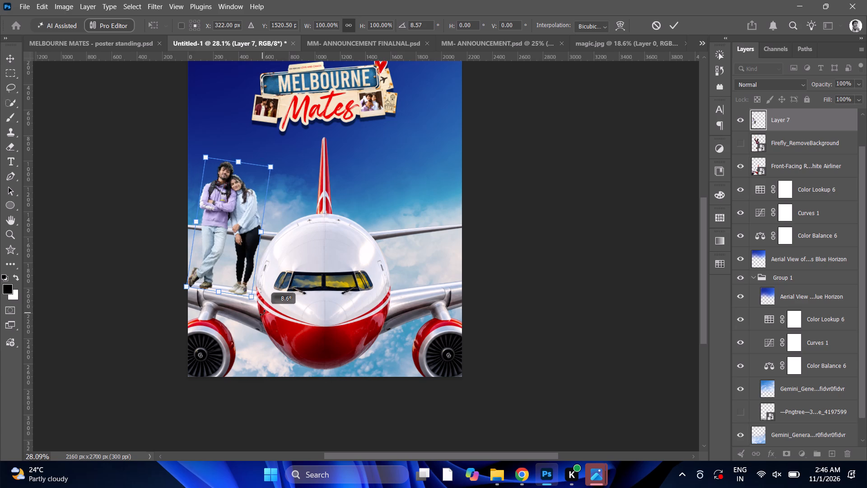
{"action": "left_click_drag", "start_coordinate": [262, 313], "coordinate": [269, 314]}
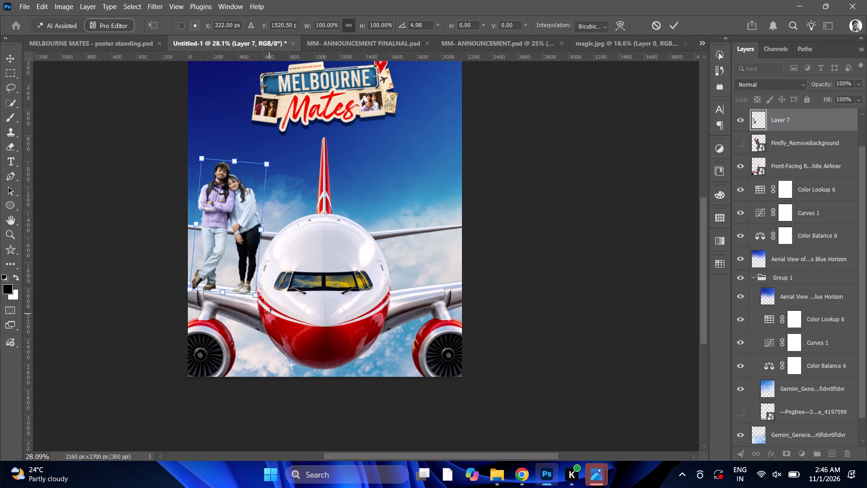
{"action": "scroll", "coordinate": [215, 218], "scroll_direction": "down", "scroll_amount": 4, "text": "alt"}
{"action": "scroll", "coordinate": [214, 218], "scroll_direction": "up", "scroll_amount": 14, "text": "alt"}
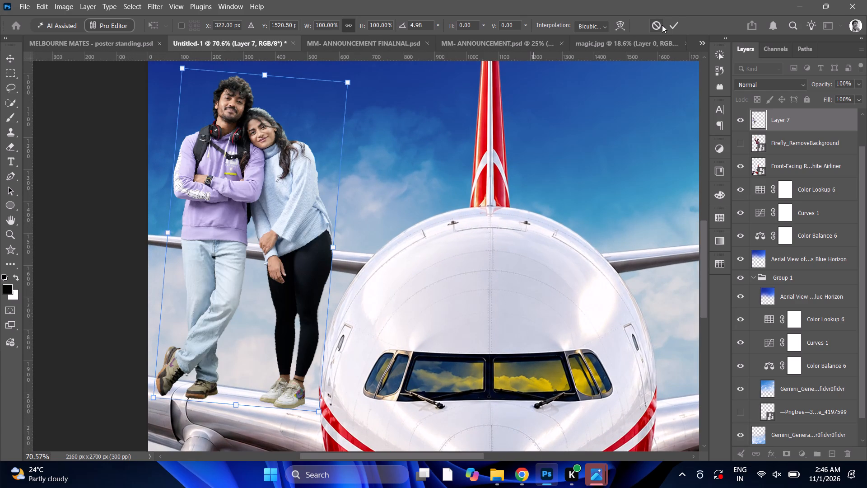
{"action": "left_click", "coordinate": [670, 23]}
Check the couple's placement against the whole poster, toggling the visibility of the airliner and Layer 7 off and on.
{"action": "scroll", "coordinate": [358, 152], "scroll_direction": "down", "scroll_amount": 10, "text": "alt"}
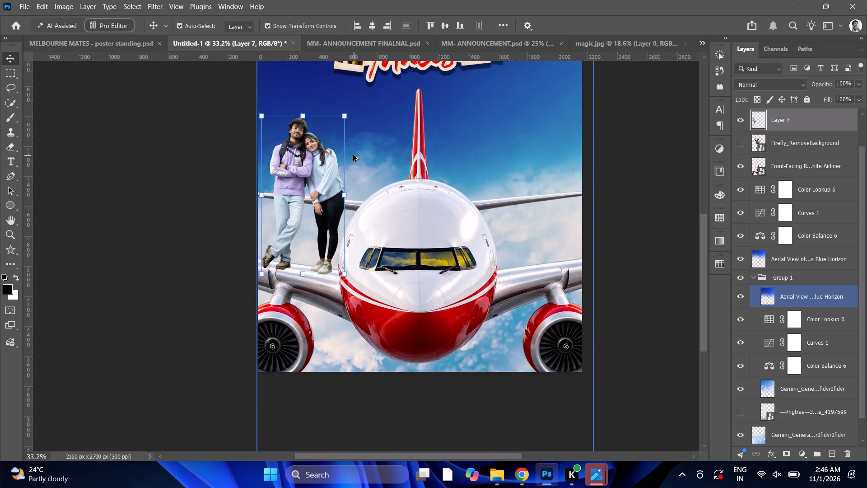
{"action": "scroll", "coordinate": [353, 155], "scroll_direction": "down", "scroll_amount": 6, "text": "alt"}
{"action": "scroll", "coordinate": [291, 168], "scroll_direction": "up", "scroll_amount": 4, "text": "alt"}
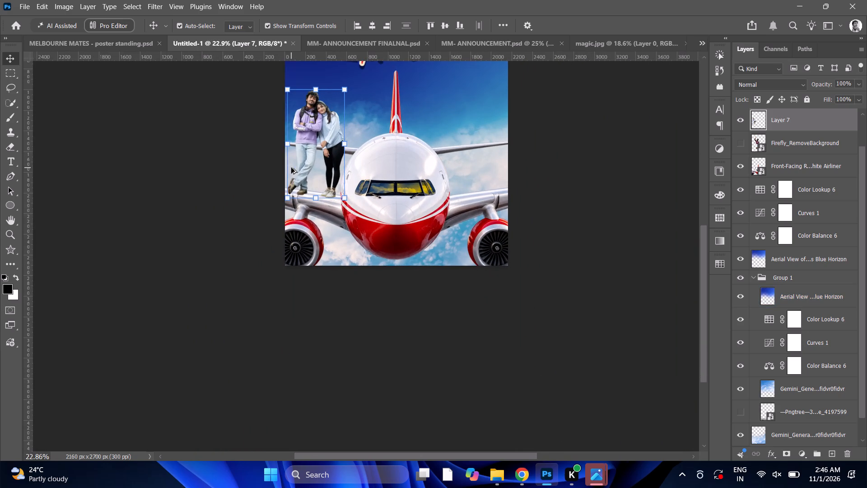
{"action": "left_click_drag", "start_coordinate": [528, 456], "coordinate": [495, 450]}
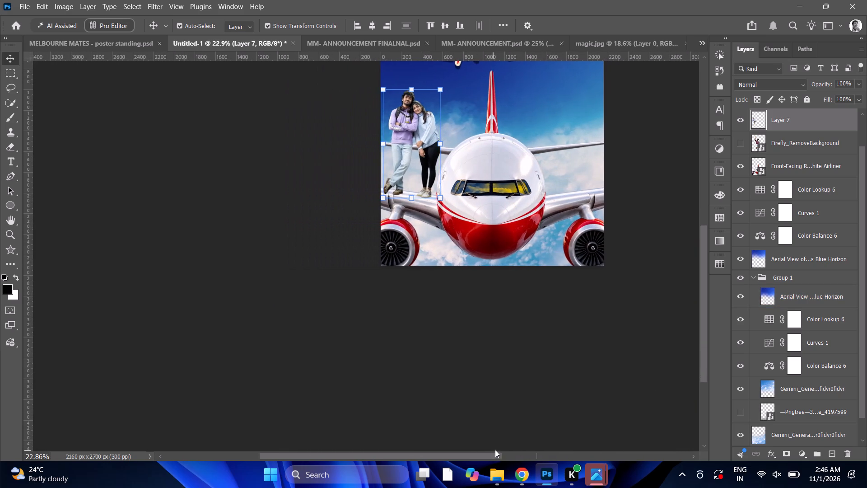
{"action": "left_click_drag", "start_coordinate": [495, 450], "coordinate": [522, 445]}
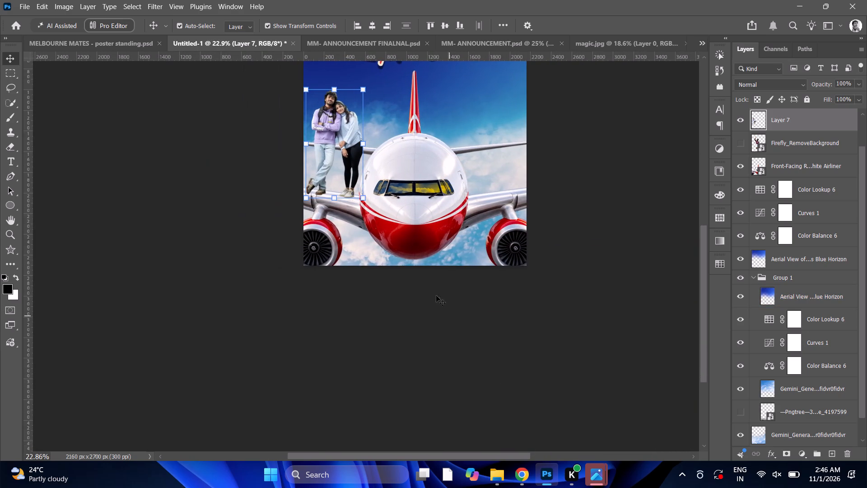
{"action": "scroll", "coordinate": [433, 286], "scroll_direction": "up", "scroll_amount": 13}
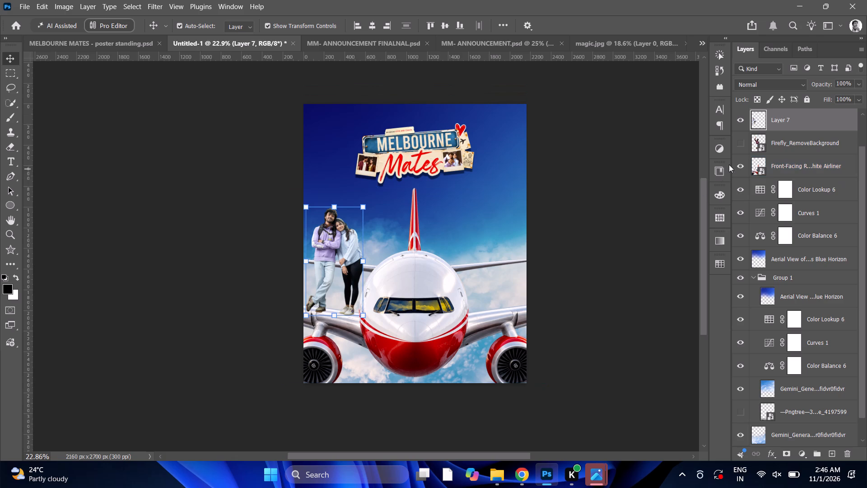
{"action": "left_click", "coordinate": [740, 164]}
{"action": "left_click", "coordinate": [740, 164]}
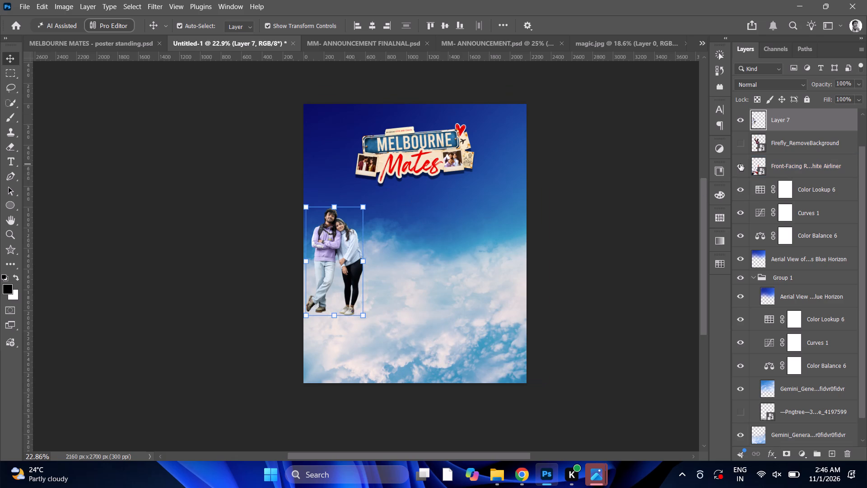
{"action": "left_click", "coordinate": [746, 117]}
{"action": "left_click", "coordinate": [746, 117]}
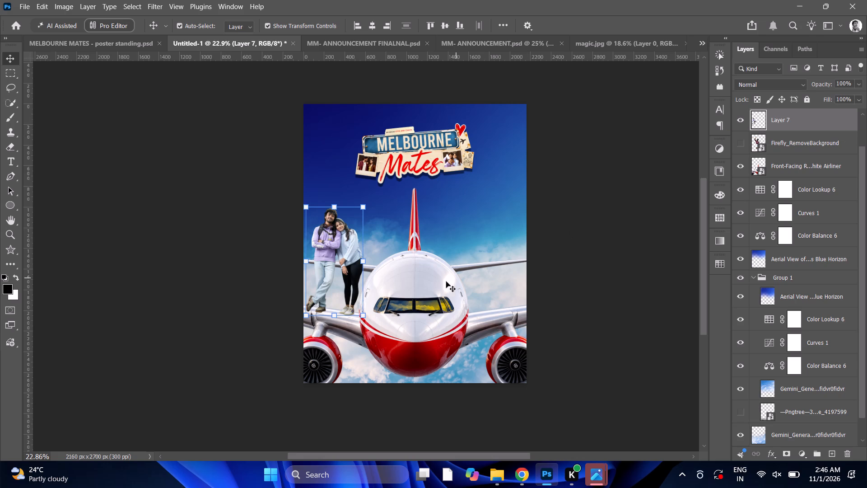
Rotate the couple about another 2° clockwise and scale them to about 98.5% so their feet sit on the wing.
{"action": "scroll", "coordinate": [372, 290], "scroll_direction": "up", "scroll_amount": 7, "text": "alt"}
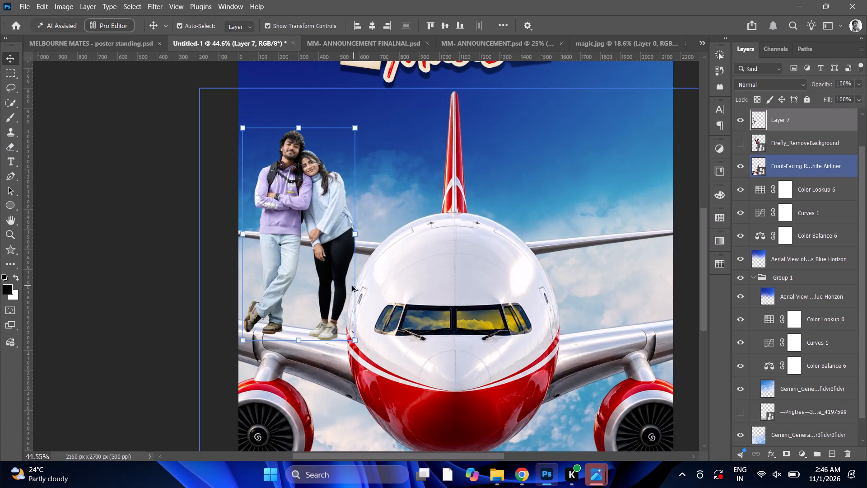
{"action": "left_click_drag", "start_coordinate": [366, 347], "coordinate": [366, 357]}
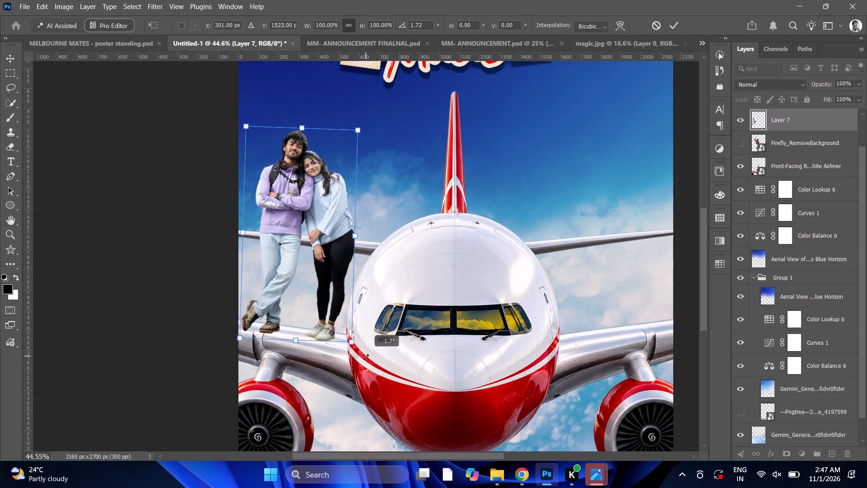
{"action": "left_click_drag", "start_coordinate": [366, 357], "coordinate": [368, 360]}
{"action": "scroll", "coordinate": [308, 333], "scroll_direction": "up", "scroll_amount": 3, "text": "alt"}
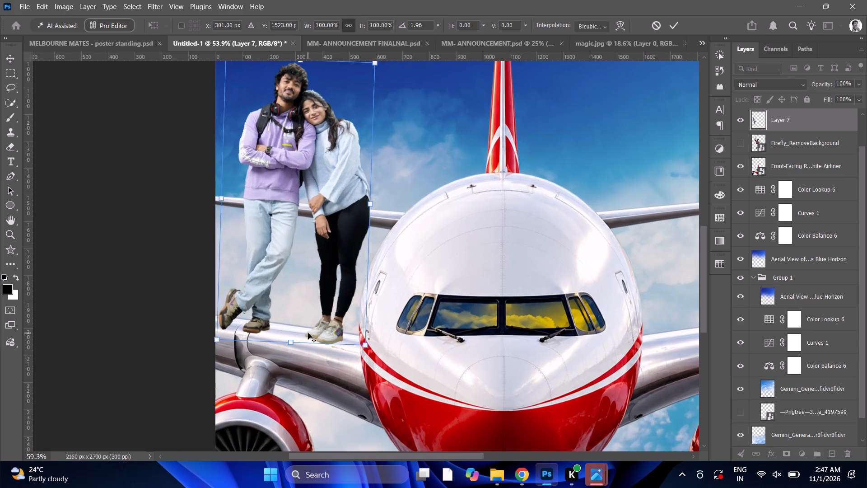
{"action": "left_click", "coordinate": [292, 313]}
{"action": "left_click_drag", "start_coordinate": [214, 341], "coordinate": [224, 341]}
{"action": "scroll", "coordinate": [239, 301], "scroll_direction": "down", "scroll_amount": 3, "text": "alt"}
{"action": "scroll", "coordinate": [239, 301], "scroll_direction": "up", "scroll_amount": 2, "text": "alt"}
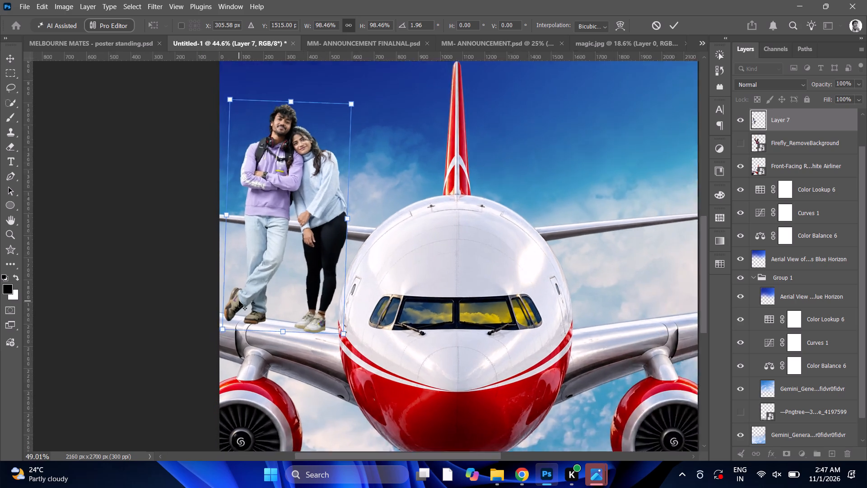
{"action": "scroll", "coordinate": [239, 301], "scroll_direction": "up", "scroll_amount": 7, "text": "alt"}
{"action": "scroll", "coordinate": [335, 249], "scroll_direction": "up", "scroll_amount": 3, "text": "alt"}
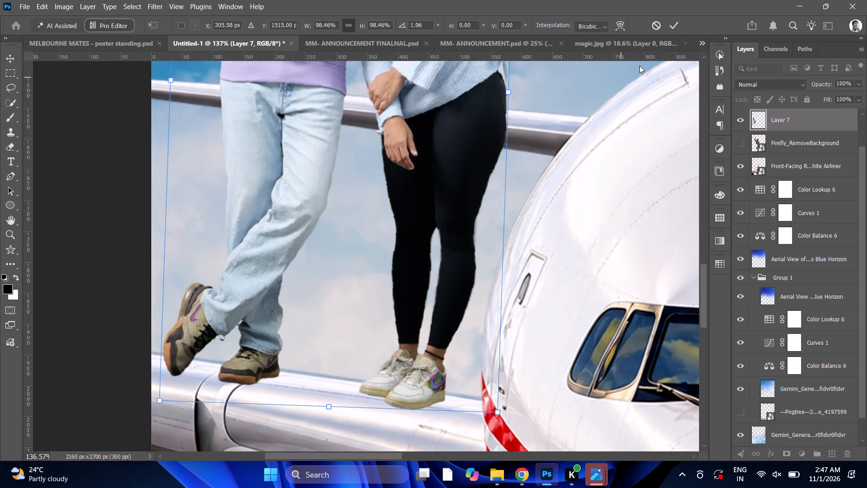
{"action": "left_click", "coordinate": [681, 24]}
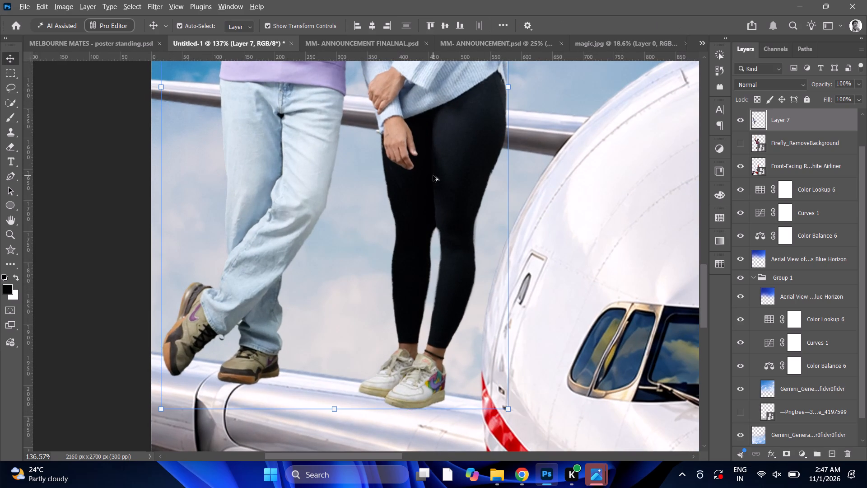
Nudge the couple slightly right and down along the wing, toward the fuselage.
{"action": "scroll", "coordinate": [433, 175], "scroll_direction": "down", "scroll_amount": 1, "text": "alt"}
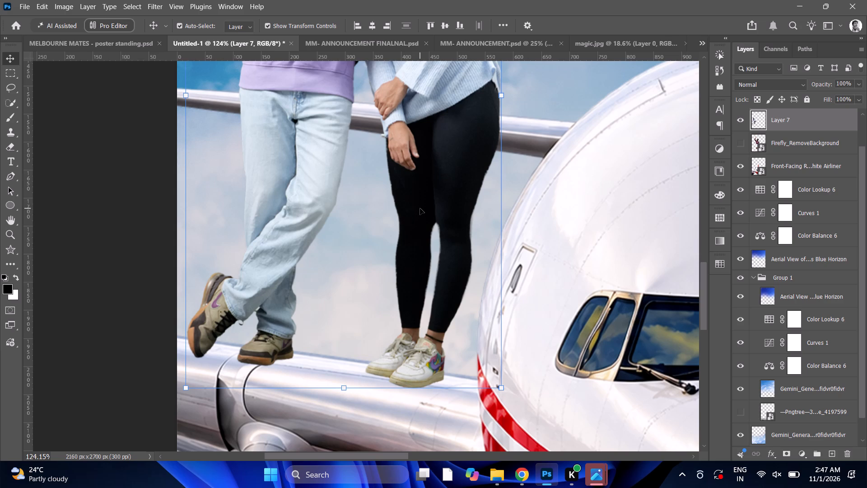
{"action": "left_click_drag", "start_coordinate": [420, 208], "coordinate": [420, 209]}
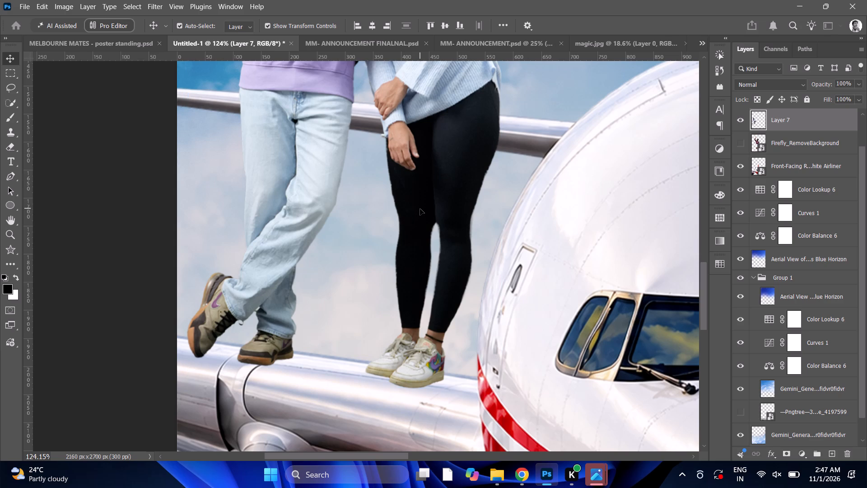
{"action": "left_click_drag", "start_coordinate": [420, 209], "coordinate": [428, 211]}
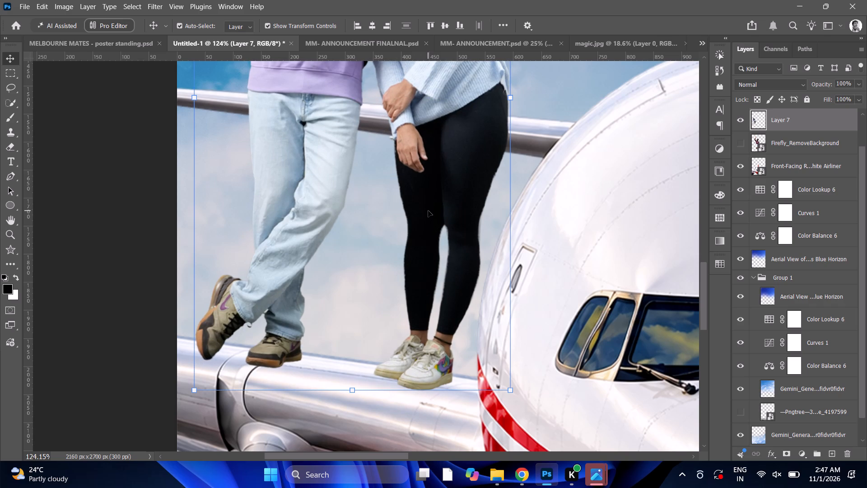
{"action": "left_click", "coordinate": [428, 211]}
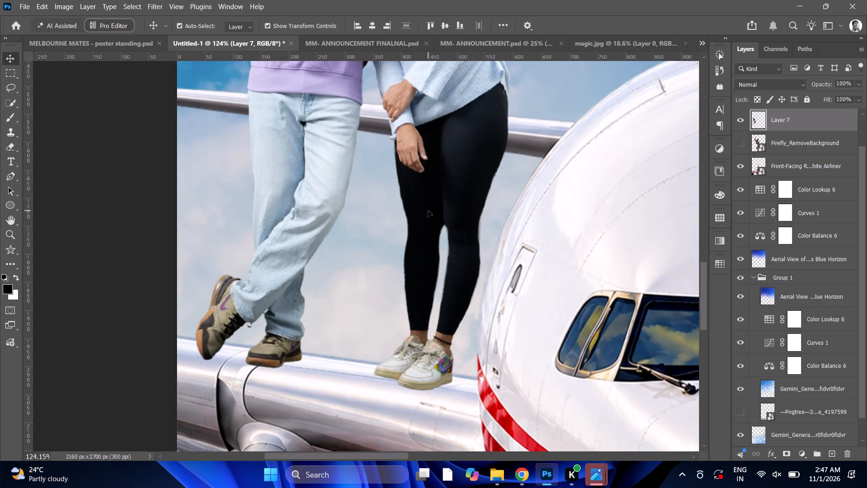
Examine the couple's footing on the wing up close and their size and position within the full poster.
{"action": "scroll", "coordinate": [427, 211], "scroll_direction": "down", "scroll_amount": 4}
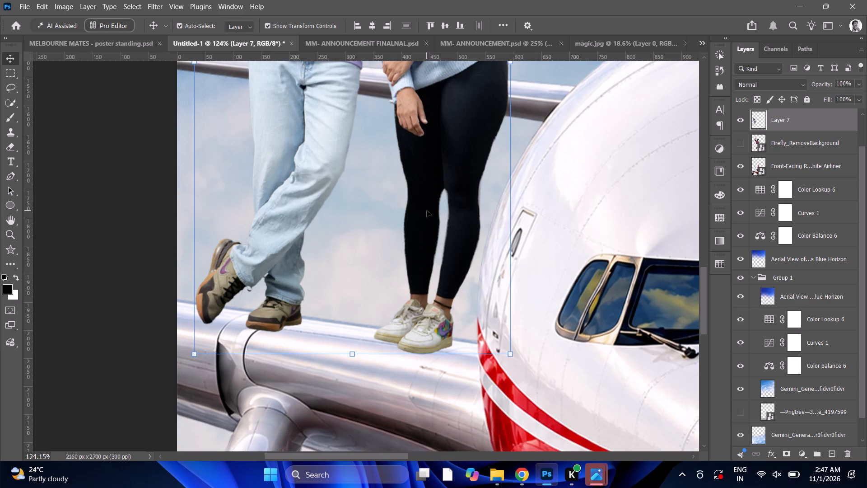
{"action": "left_click", "coordinate": [194, 209]}
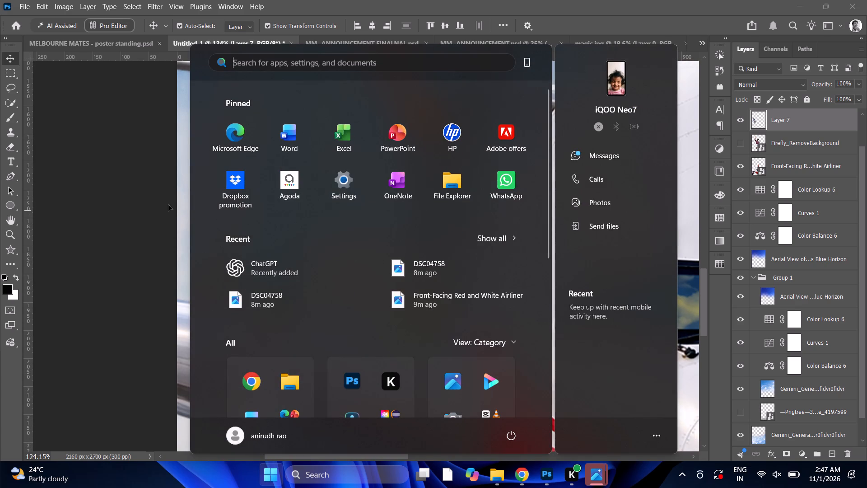
{"action": "left_click", "coordinate": [168, 205]}
{"action": "scroll", "coordinate": [229, 195], "scroll_direction": "down", "scroll_amount": 7, "text": "alt"}
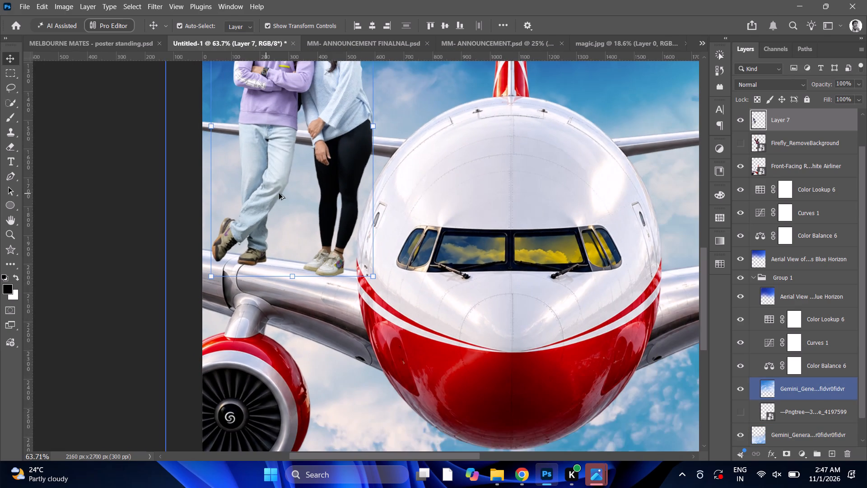
{"action": "scroll", "coordinate": [325, 195], "scroll_direction": "up", "scroll_amount": 13}
{"action": "scroll", "coordinate": [326, 194], "scroll_direction": "down", "scroll_amount": 2, "text": "alt"}
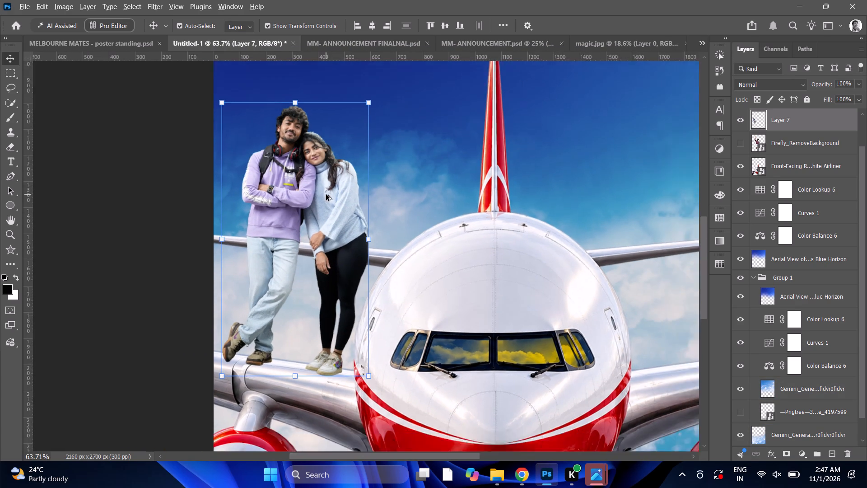
{"action": "scroll", "coordinate": [326, 194], "scroll_direction": "down", "scroll_amount": 2, "text": "alt"}
{"action": "scroll", "coordinate": [403, 214], "scroll_direction": "down", "scroll_amount": 8, "text": "alt"}
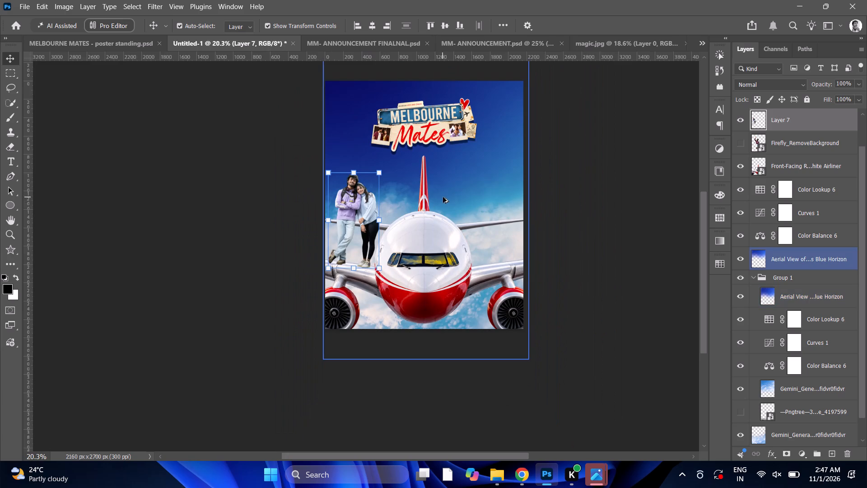
{"action": "scroll", "coordinate": [443, 197], "scroll_direction": "down", "scroll_amount": 3, "text": "alt"}
{"action": "scroll", "coordinate": [481, 200], "scroll_direction": "up", "scroll_amount": 4, "text": "alt"}
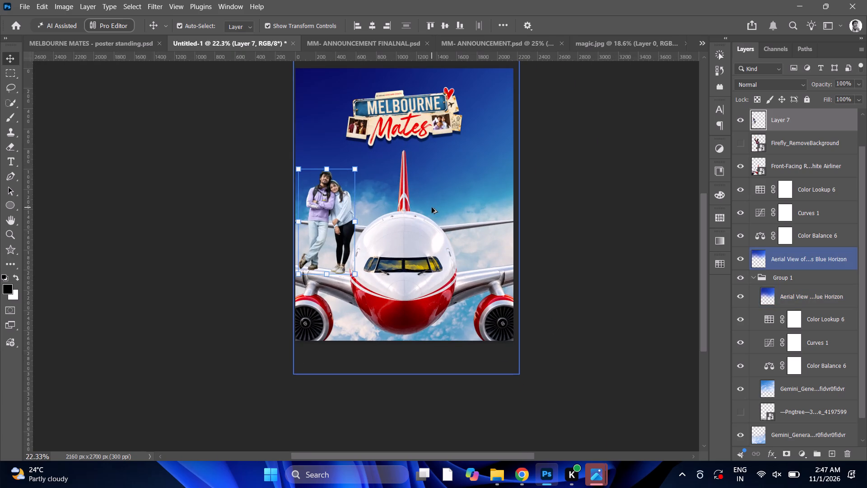
{"action": "scroll", "coordinate": [432, 207], "scroll_direction": "up", "scroll_amount": 3, "text": "alt"}
{"action": "scroll", "coordinate": [357, 230], "scroll_direction": "up", "scroll_amount": 7, "text": "alt"}
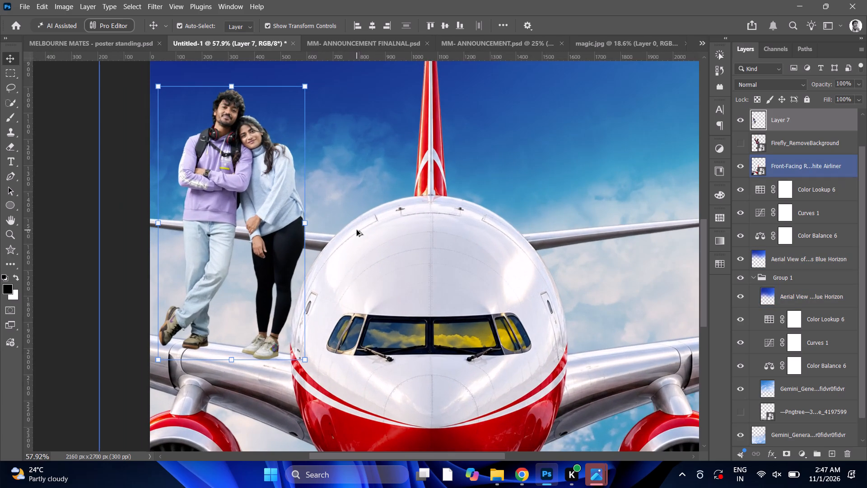
{"action": "scroll", "coordinate": [357, 230], "scroll_direction": "down", "scroll_amount": 13, "text": "alt"}
{"action": "scroll", "coordinate": [354, 232], "scroll_direction": "up", "scroll_amount": 5, "text": "alt"}
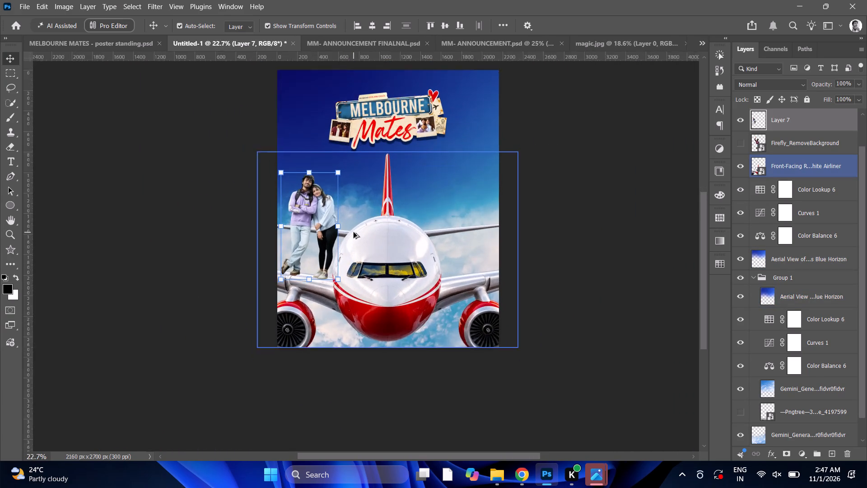
{"action": "scroll", "coordinate": [354, 232], "scroll_direction": "up", "scroll_amount": 11, "text": "alt"}
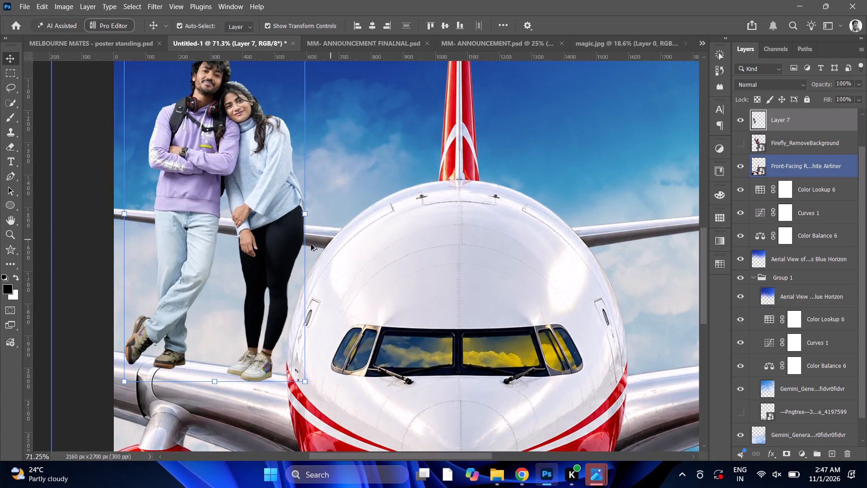
{"action": "scroll", "coordinate": [255, 253], "scroll_direction": "down", "scroll_amount": 2, "text": "alt"}
{"action": "scroll", "coordinate": [214, 301], "scroll_direction": "up", "scroll_amount": 3}
{"action": "scroll", "coordinate": [210, 293], "scroll_direction": "down", "scroll_amount": 5, "text": "alt"}
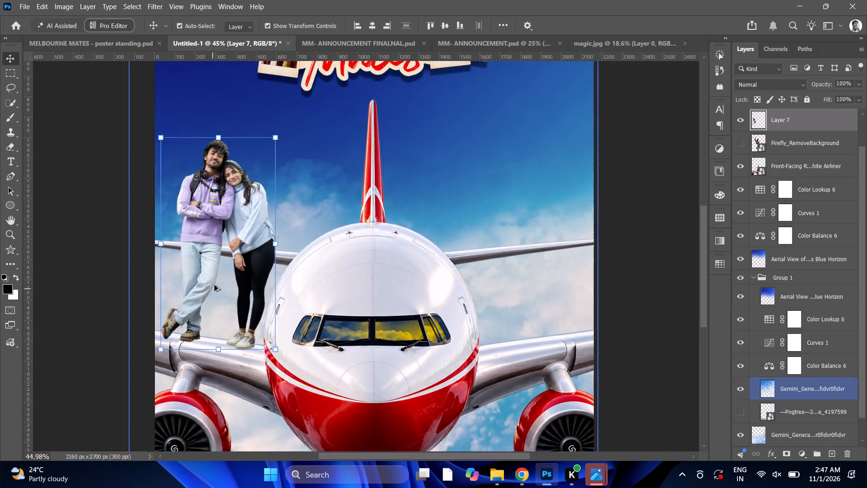
{"action": "scroll", "coordinate": [214, 285], "scroll_direction": "down", "scroll_amount": 8, "text": "alt"}
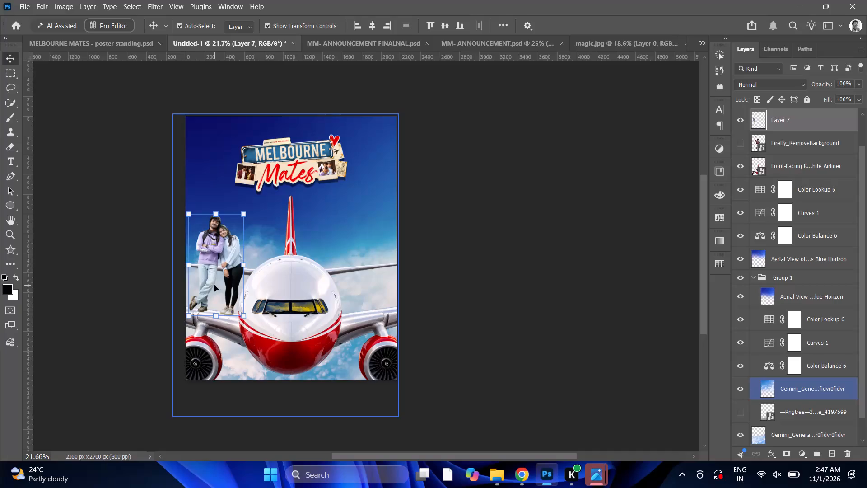
Examine the couple's feet on the wing up close, toggling the visibility of Layer 7 off and on.
{"action": "scroll", "coordinate": [191, 287], "scroll_direction": "up", "scroll_amount": 1, "text": "alt"}
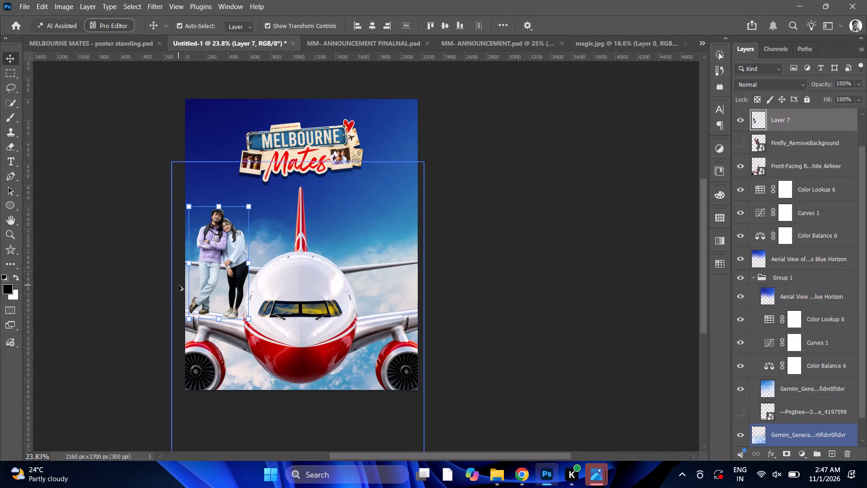
{"action": "scroll", "coordinate": [178, 285], "scroll_direction": "up", "scroll_amount": 4, "text": "alt"}
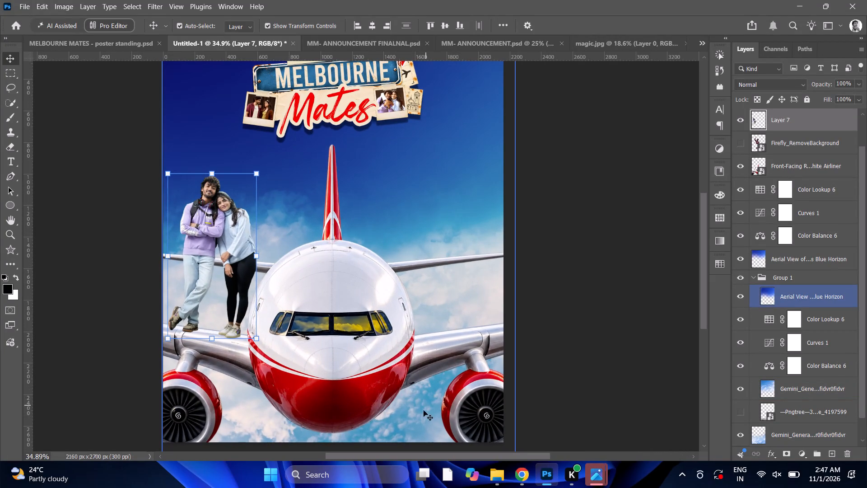
{"action": "left_click_drag", "start_coordinate": [410, 456], "coordinate": [394, 453]}
{"action": "scroll", "coordinate": [279, 403], "scroll_direction": "up", "scroll_amount": 2, "text": "alt"}
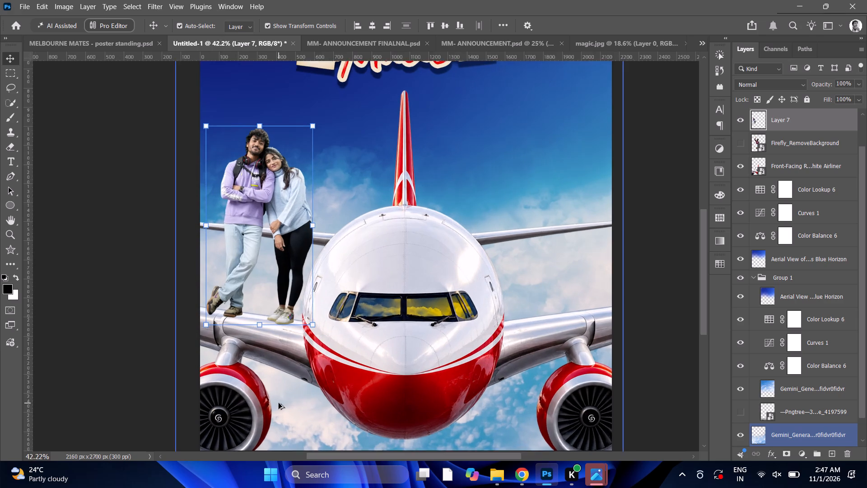
{"action": "scroll", "coordinate": [279, 403], "scroll_direction": "up", "scroll_amount": 5, "text": "alt"}
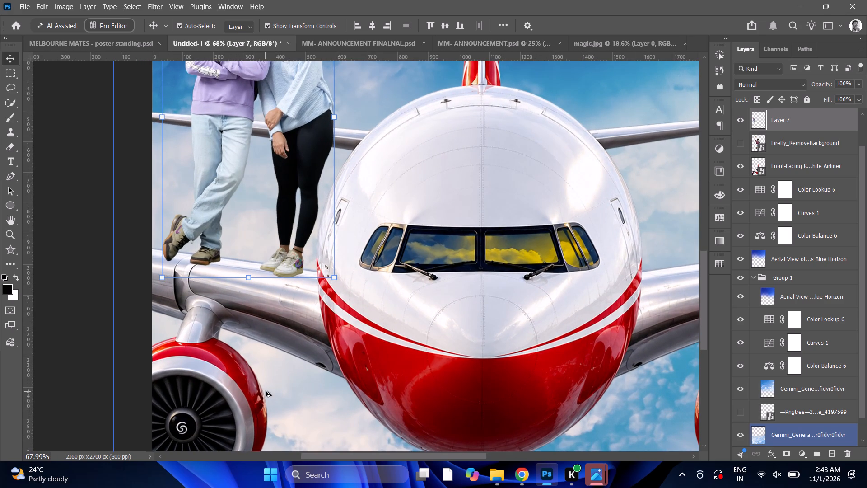
{"action": "scroll", "coordinate": [251, 375], "scroll_direction": "up", "scroll_amount": 3, "text": "alt"}
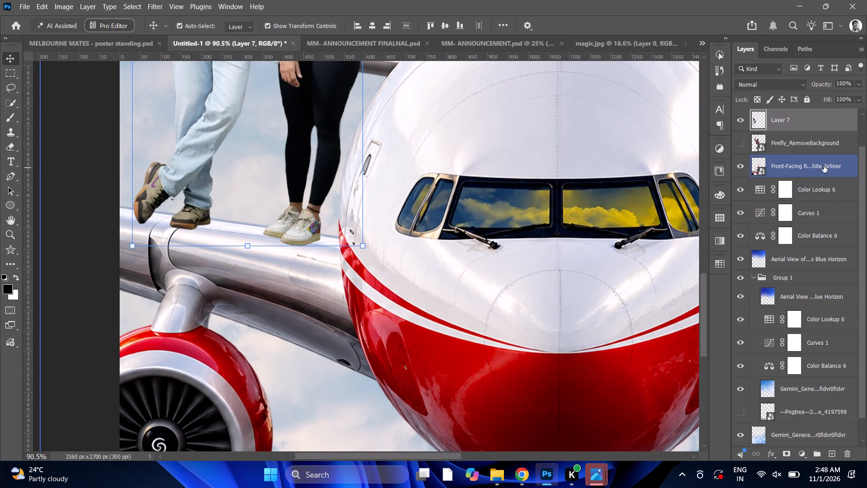
{"action": "left_click", "coordinate": [743, 125]}
{"action": "left_click", "coordinate": [743, 125]}
Add an empty layer for the shoe shadows above Firefly_RemoveBackground, directly beneath the couple's Layer 7.
{"action": "left_click", "coordinate": [774, 144]}
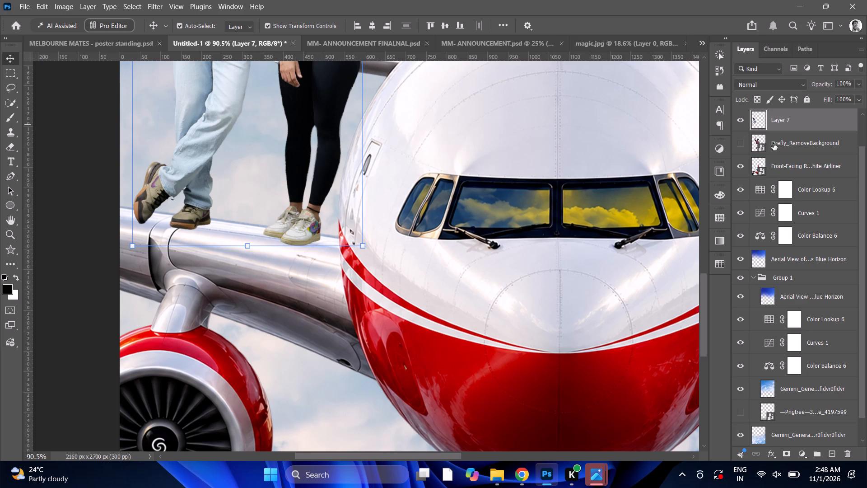
{"action": "left_click", "coordinate": [831, 455]}
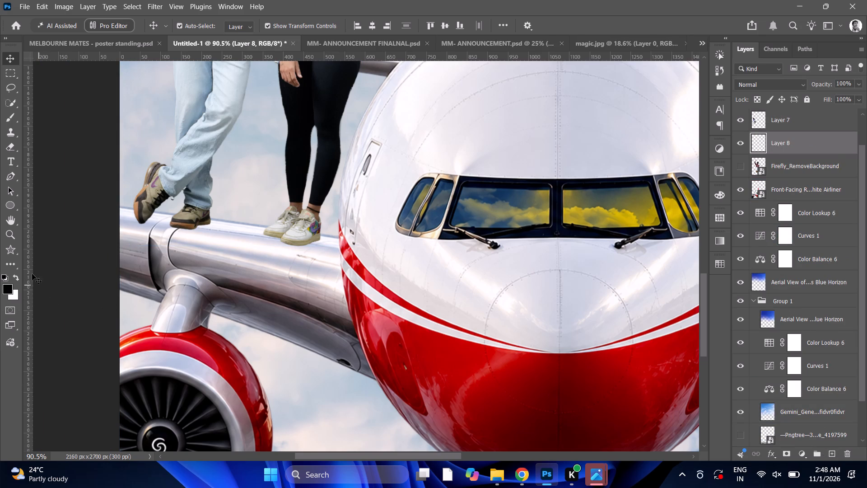
Prepare a black Soft Round brush for shadow painting, setting its hardness to 0%.
{"action": "left_click", "coordinate": [2, 117]}
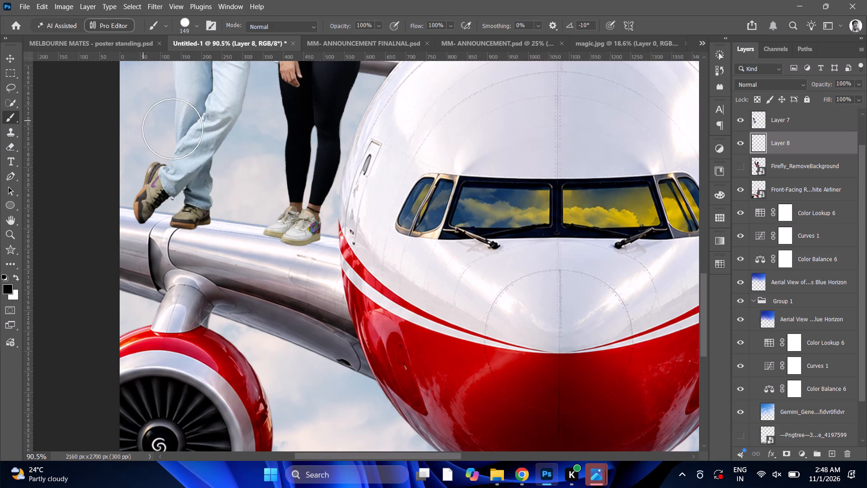
{"action": "left_click", "coordinate": [190, 218]}
{"action": "key", "text": "ctrl+z"}
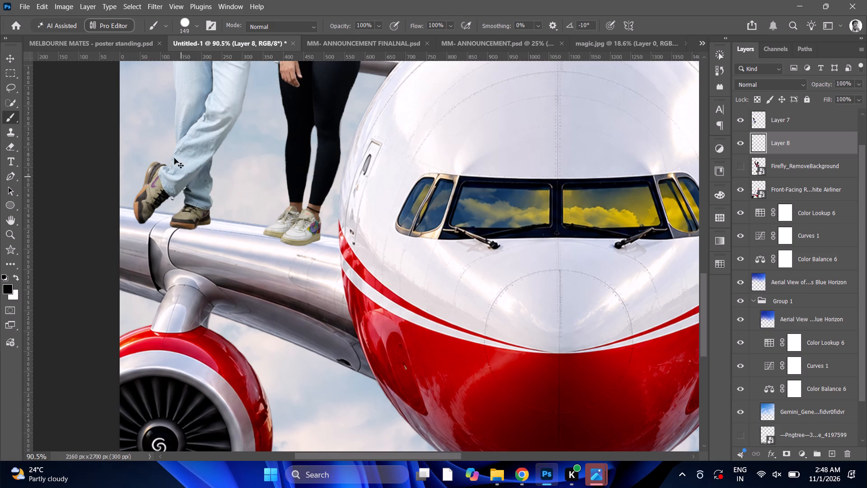
{"action": "left_click", "coordinate": [197, 28]}
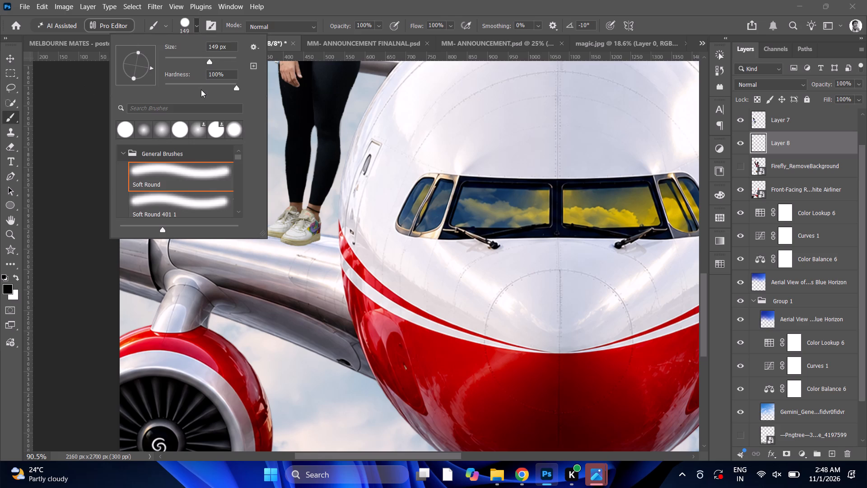
{"action": "left_click_drag", "start_coordinate": [201, 88], "coordinate": [107, 89]}
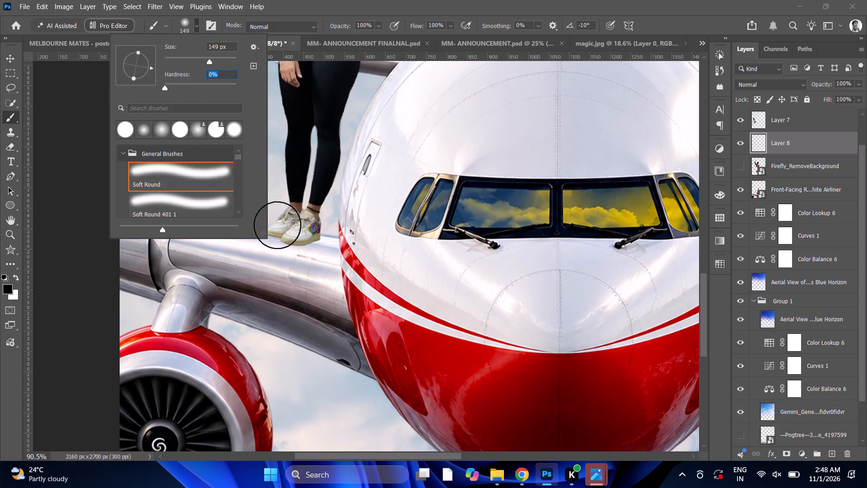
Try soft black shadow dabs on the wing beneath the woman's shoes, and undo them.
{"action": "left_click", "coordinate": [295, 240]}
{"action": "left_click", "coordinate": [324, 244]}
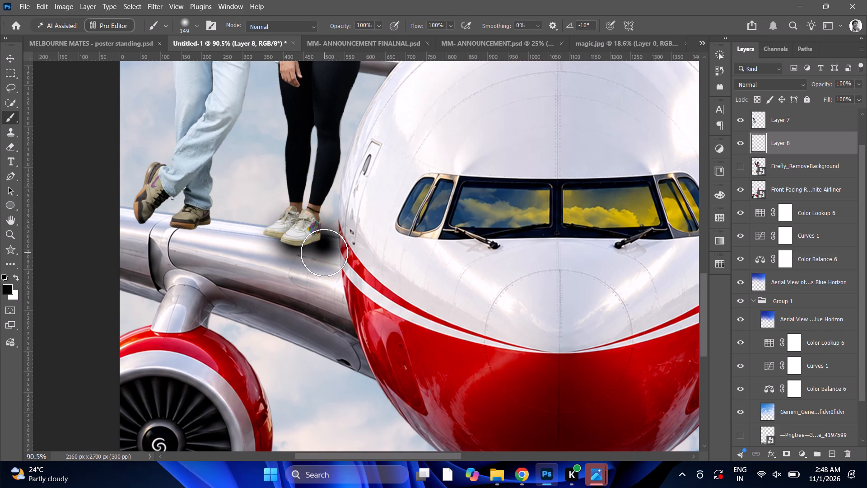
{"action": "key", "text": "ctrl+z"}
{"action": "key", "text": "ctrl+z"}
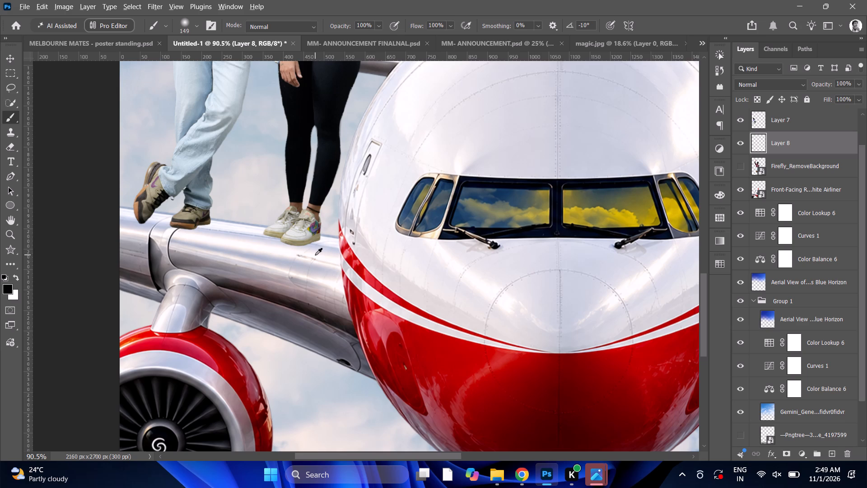
Paint a soft black shadow behind and beneath both of the man's shoes on Layer 8.
{"action": "scroll", "coordinate": [195, 234], "scroll_direction": "up", "scroll_amount": 3, "text": "alt"}
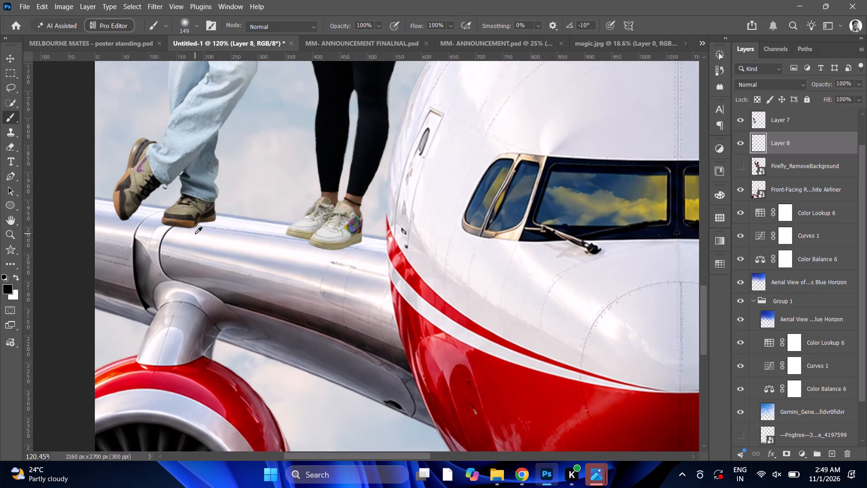
{"action": "scroll", "coordinate": [195, 234], "scroll_direction": "up", "scroll_amount": 3, "text": "alt"}
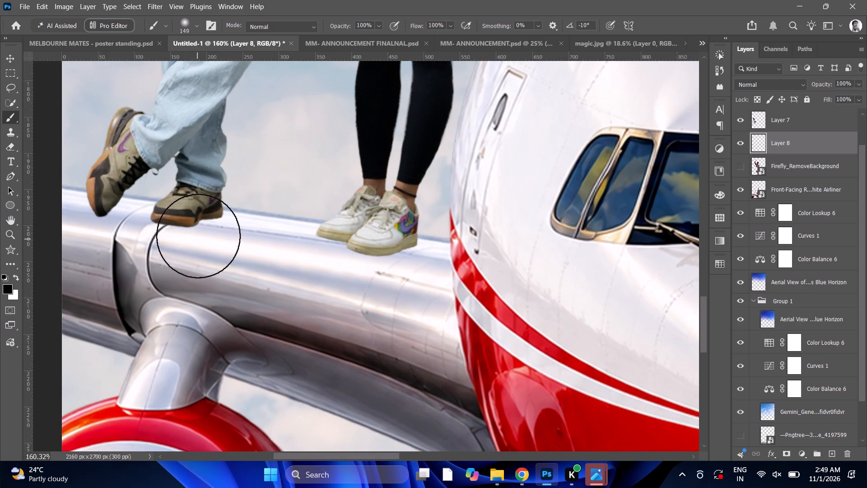
{"action": "left_click", "coordinate": [191, 215]}
{"action": "left_click", "coordinate": [204, 214]}
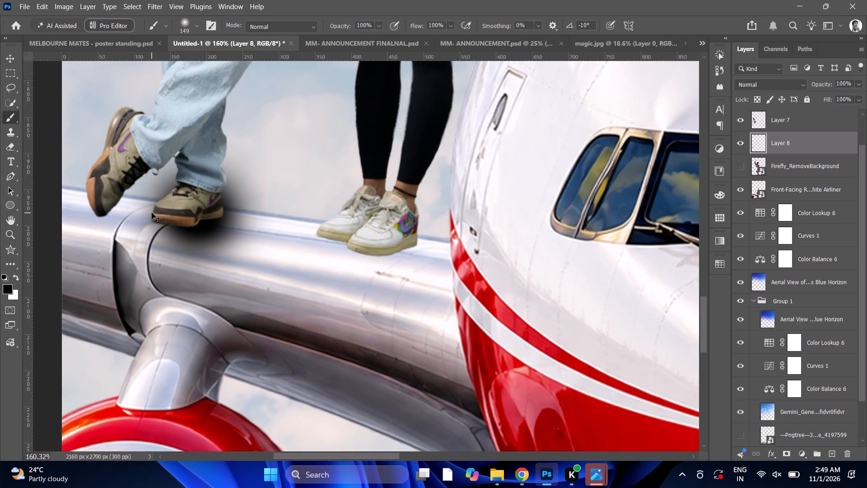
{"action": "key", "text": "ctrl+z"}
{"action": "left_click", "coordinate": [162, 200]}
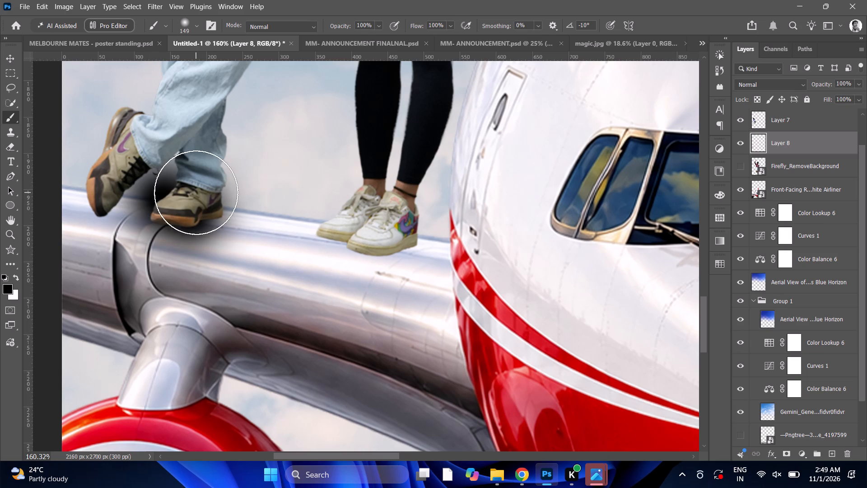
{"action": "left_click", "coordinate": [215, 197]}
{"action": "left_click", "coordinate": [89, 181]}
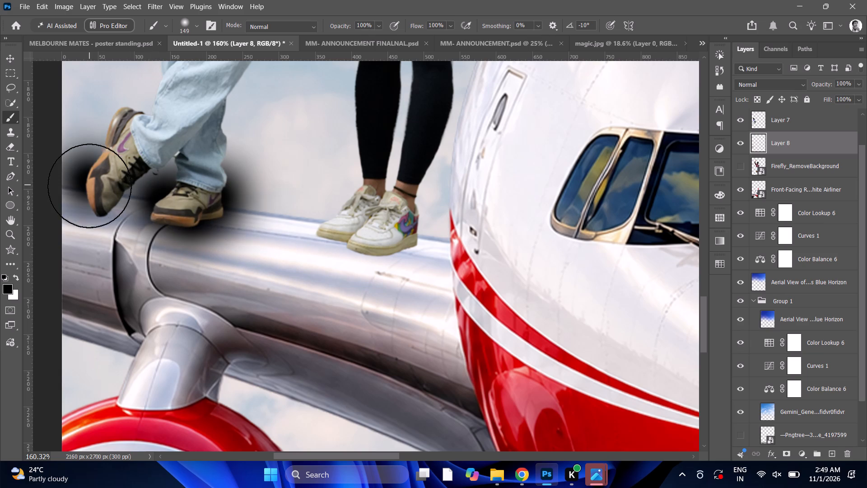
{"action": "left_click_drag", "start_coordinate": [105, 212], "coordinate": [110, 213]}
{"action": "left_click_drag", "start_coordinate": [167, 226], "coordinate": [178, 228]}
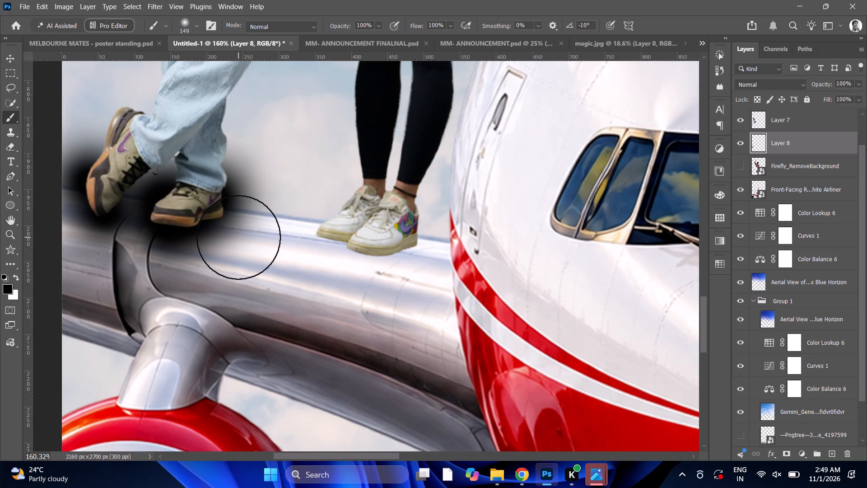
Using a soft 243 px Eraser, fade the excess shadow above and outside the man's raised shoe.
{"action": "scroll", "coordinate": [228, 236], "scroll_direction": "down", "scroll_amount": 4, "text": "alt"}
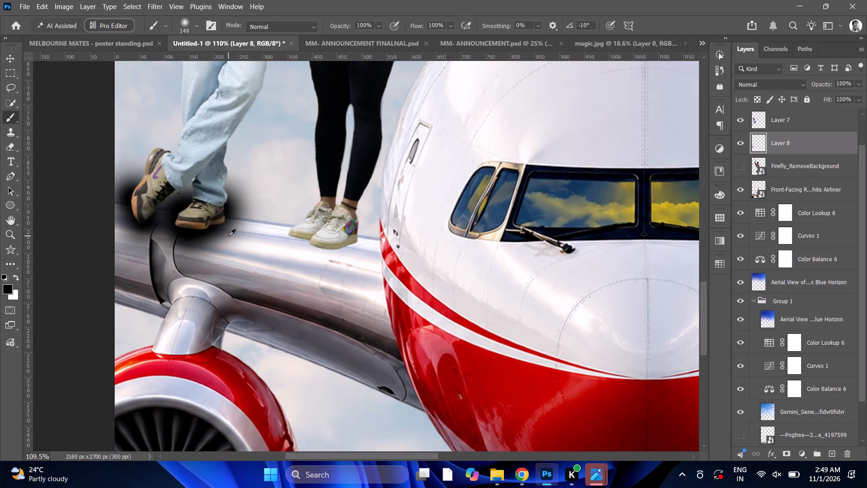
{"action": "left_click", "coordinate": [15, 150]}
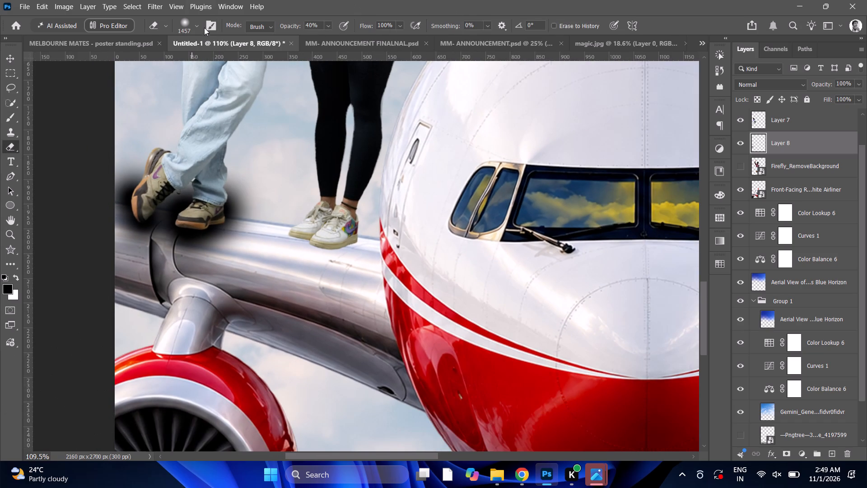
{"action": "left_click", "coordinate": [183, 24]}
{"action": "left_click", "coordinate": [197, 65]}
{"action": "left_click", "coordinate": [209, 62]}
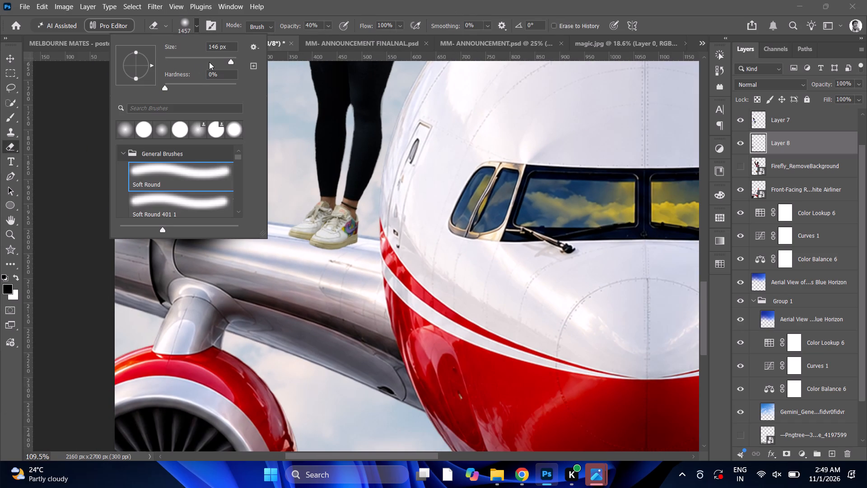
{"action": "left_click", "coordinate": [220, 62]}
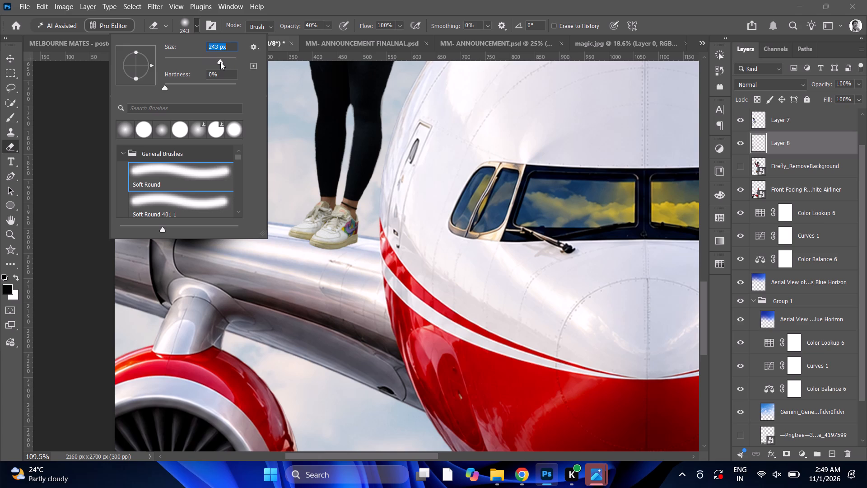
{"action": "left_click", "coordinate": [312, 145]}
{"action": "left_click_drag", "start_coordinate": [256, 143], "coordinate": [244, 143]}
{"action": "left_click_drag", "start_coordinate": [194, 134], "coordinate": [188, 134]}
{"action": "left_click", "coordinate": [157, 130]}
{"action": "left_click_drag", "start_coordinate": [134, 135], "coordinate": [133, 153]}
{"action": "left_click", "coordinate": [130, 153]}
{"action": "left_click_drag", "start_coordinate": [125, 158], "coordinate": [124, 164]}
{"action": "left_click", "coordinate": [117, 166]}
{"action": "double_click", "coordinate": [116, 169]}
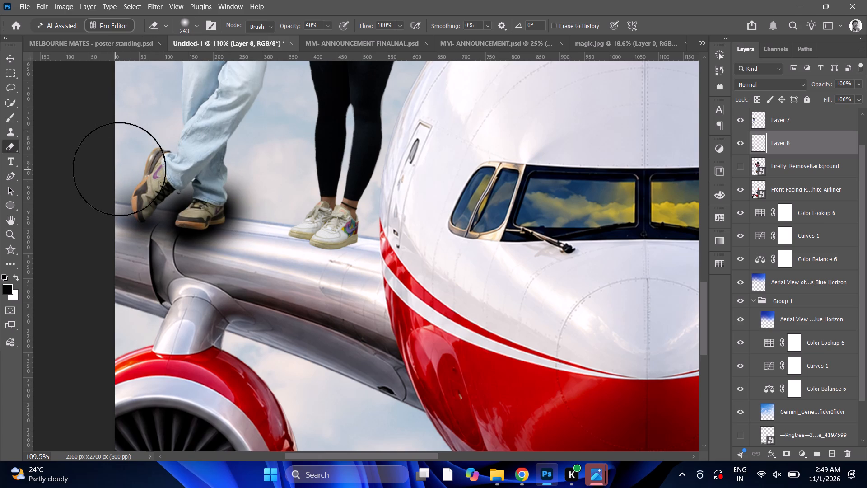
Erase the remaining spill around the man's lower legs and beside his standing shoe, keeping shadow along the wing.
{"action": "triple_click", "coordinate": [202, 171]}
{"action": "left_click", "coordinate": [203, 171]}
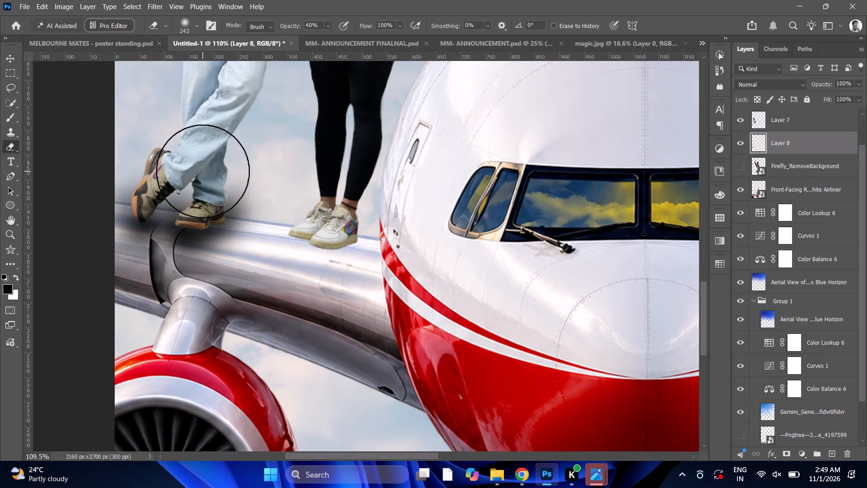
{"action": "left_click", "coordinate": [217, 171]}
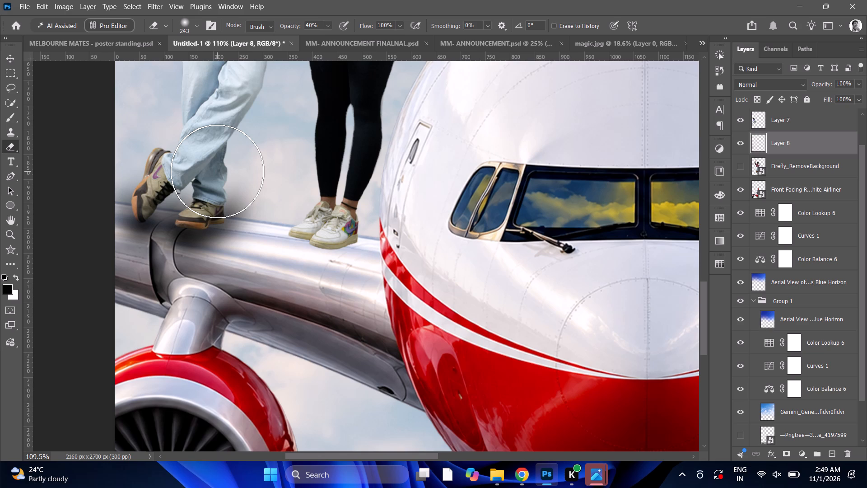
{"action": "double_click", "coordinate": [217, 171]}
{"action": "left_click", "coordinate": [233, 188]}
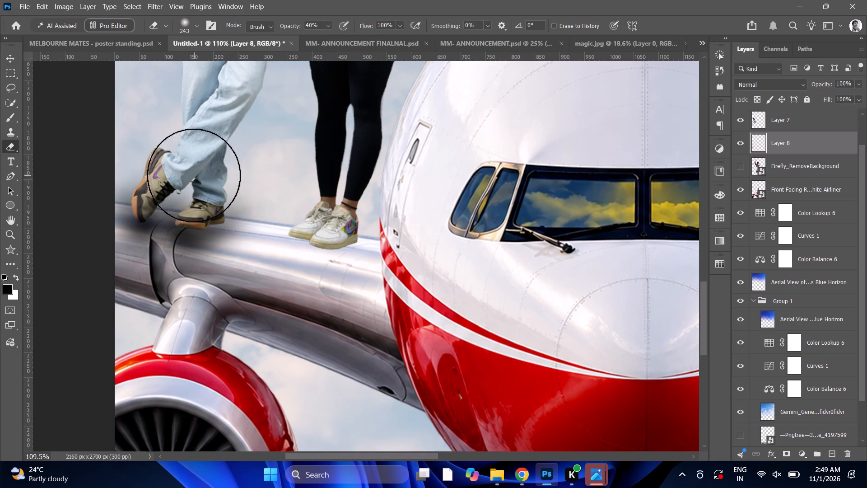
{"action": "left_click", "coordinate": [275, 213]}
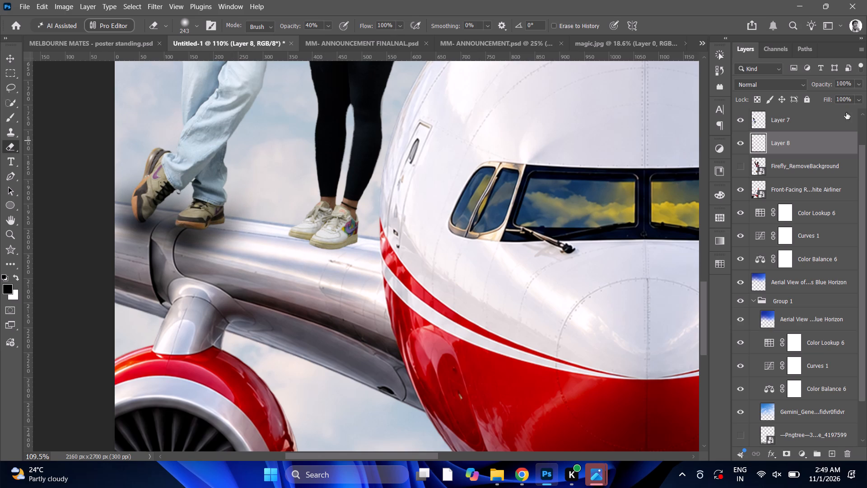
Lower the fill of the shadow on Layer 8 to 51%.
{"action": "left_click", "coordinate": [858, 99]}
{"action": "left_click", "coordinate": [834, 110]}
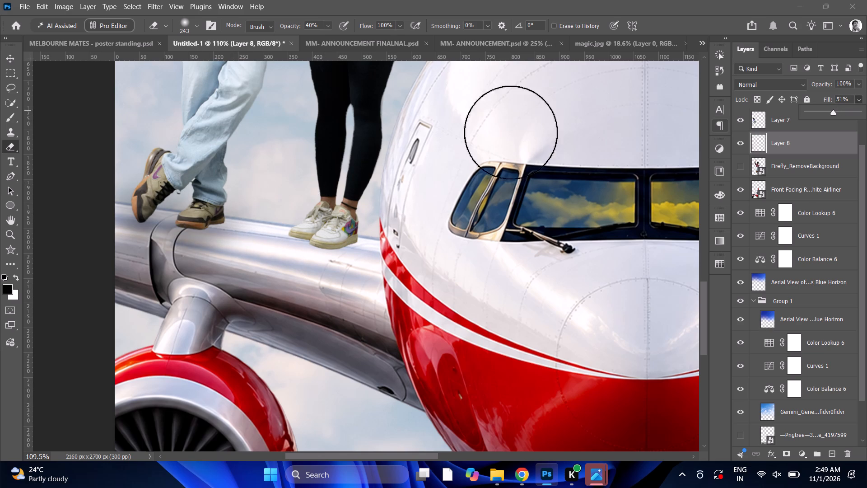
Examine the man's shoe shadow against the wider composition and up close on the wing.
{"action": "scroll", "coordinate": [421, 162], "scroll_direction": "down", "scroll_amount": 15, "text": "alt"}
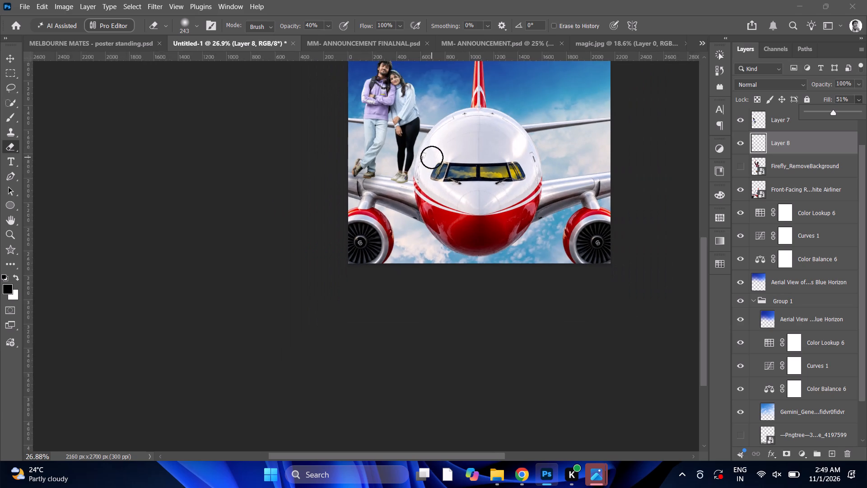
{"action": "scroll", "coordinate": [432, 157], "scroll_direction": "down", "scroll_amount": 4, "text": "alt"}
{"action": "scroll", "coordinate": [438, 154], "scroll_direction": "up", "scroll_amount": 16, "text": "alt"}
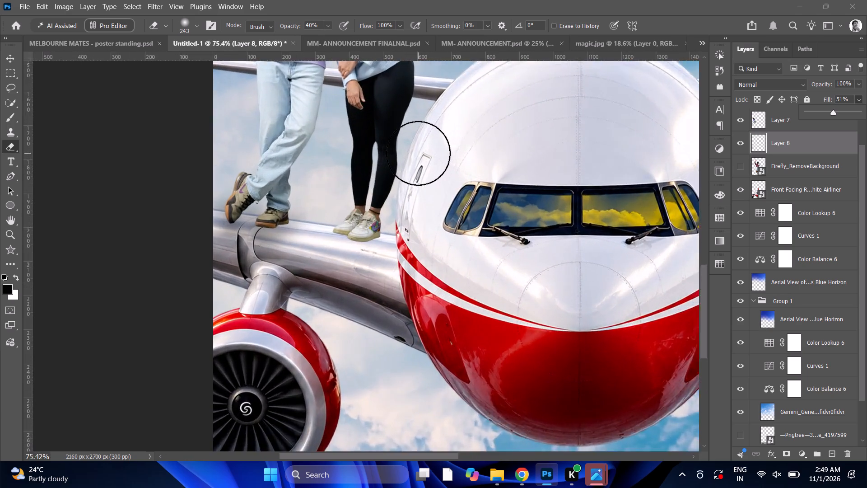
{"action": "scroll", "coordinate": [418, 153], "scroll_direction": "up", "scroll_amount": 6, "text": "alt"}
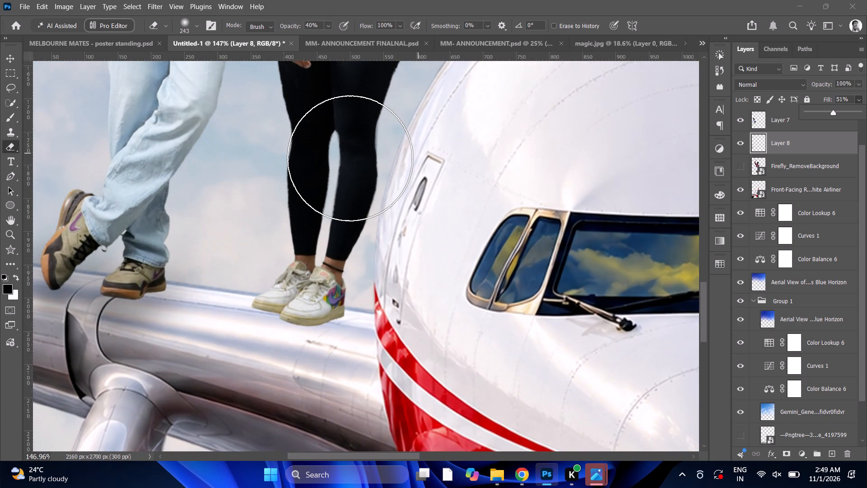
Paint soft black shadow on Layer 8 along the wing beneath the man's and woman's shoes using a 149 px Brush.
{"action": "left_click", "coordinate": [9, 115]}
{"action": "left_click", "coordinate": [150, 285]}
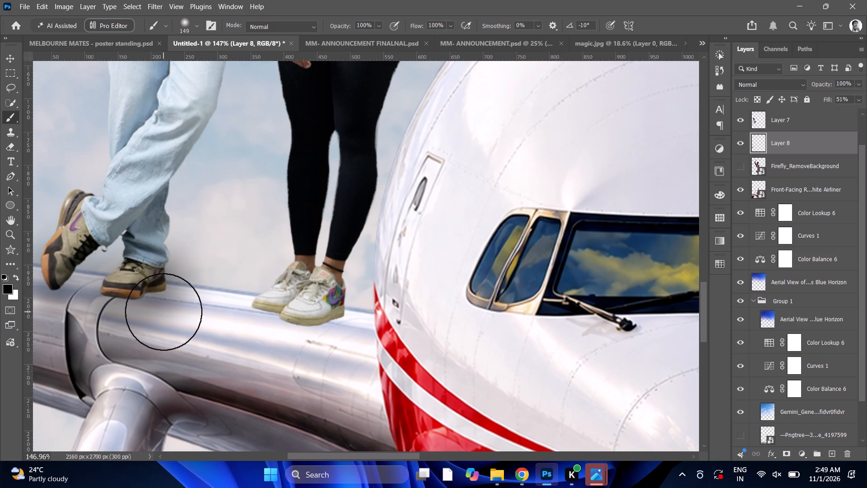
{"action": "left_click", "coordinate": [163, 312]}
{"action": "left_click_drag", "start_coordinate": [191, 300], "coordinate": [218, 300]}
{"action": "left_click_drag", "start_coordinate": [220, 301], "coordinate": [261, 310]}
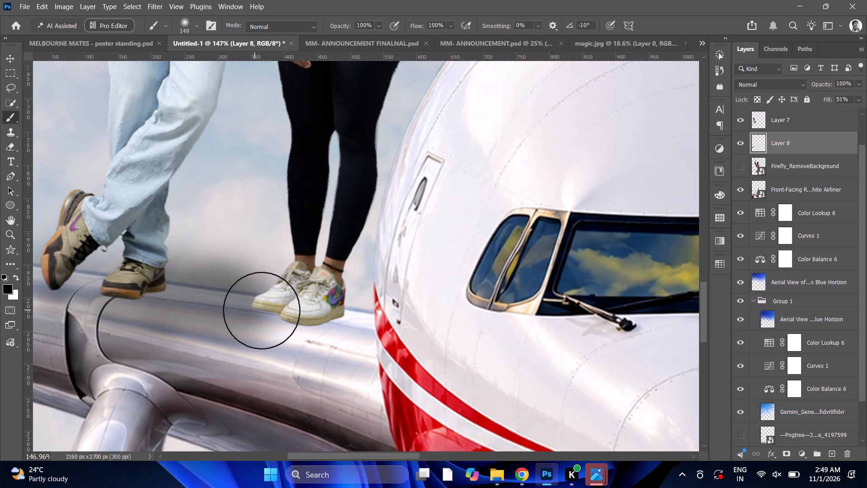
{"action": "left_click_drag", "start_coordinate": [261, 310], "coordinate": [298, 319]}
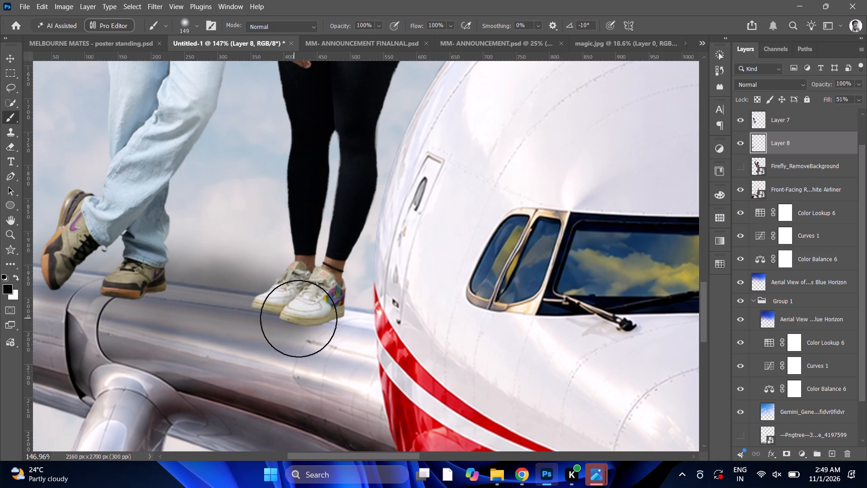
{"action": "left_click_drag", "start_coordinate": [298, 319], "coordinate": [291, 317]}
{"action": "left_click", "coordinate": [101, 289]}
{"action": "left_click", "coordinate": [75, 296]}
{"action": "left_click", "coordinate": [78, 296]}
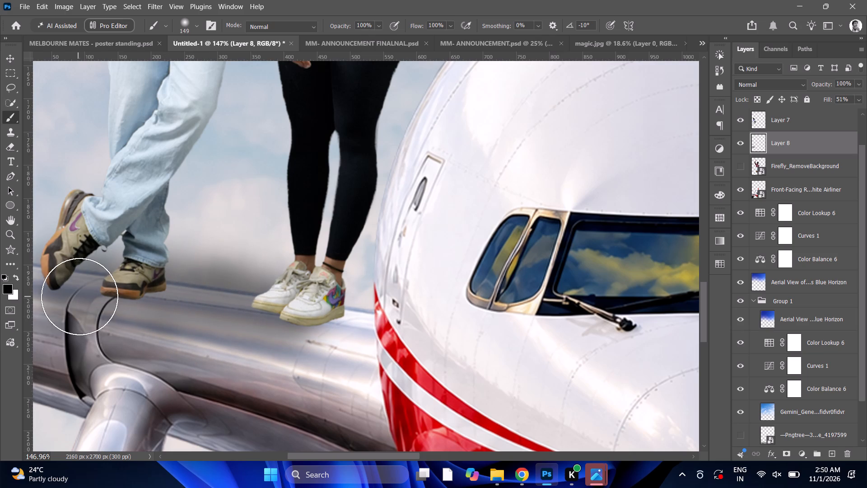
{"action": "double_click", "coordinate": [83, 295]}
{"action": "left_click_drag", "start_coordinate": [91, 296], "coordinate": [201, 315]}
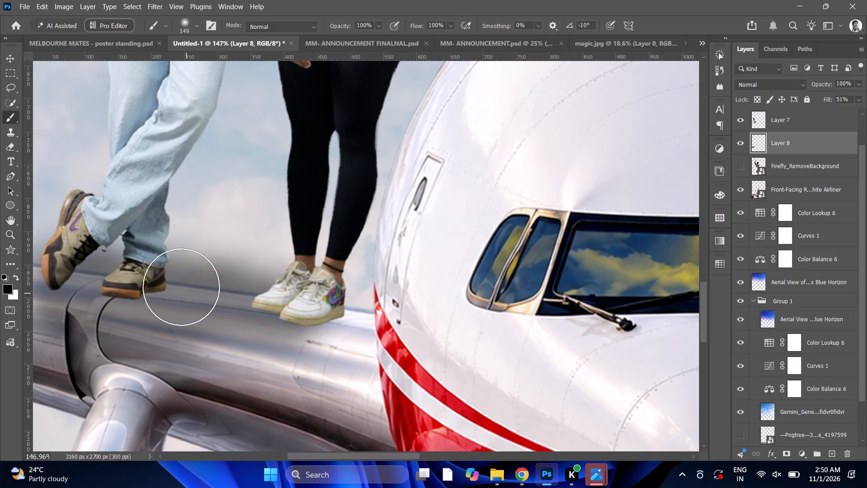
With the soft 243 px Eraser at 40% opacity, fade the shadow spill around both figures' lower legs and across the lower wing.
{"action": "left_click", "coordinate": [11, 146]}
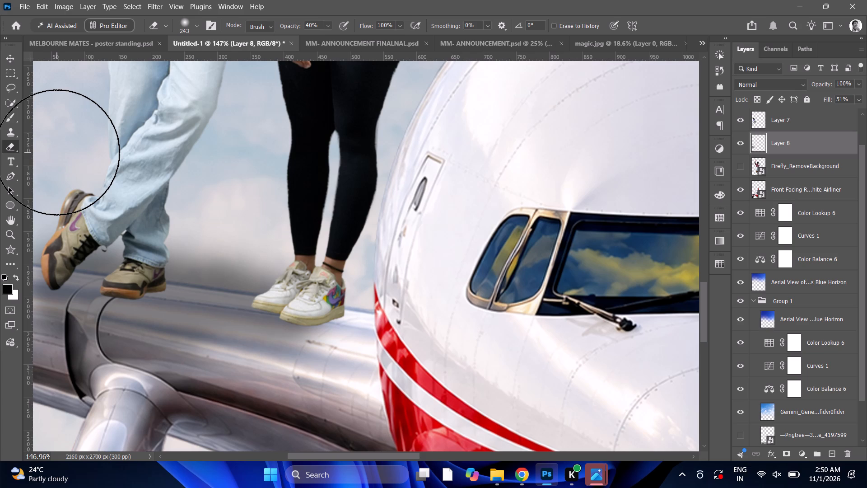
{"action": "left_click_drag", "start_coordinate": [68, 188], "coordinate": [214, 232]}
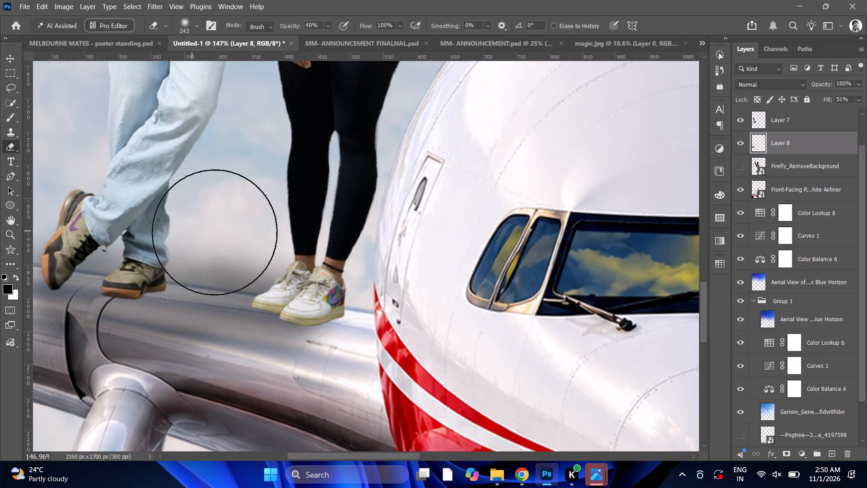
{"action": "left_click_drag", "start_coordinate": [214, 232], "coordinate": [373, 267]}
{"action": "left_click_drag", "start_coordinate": [56, 389], "coordinate": [138, 395]}
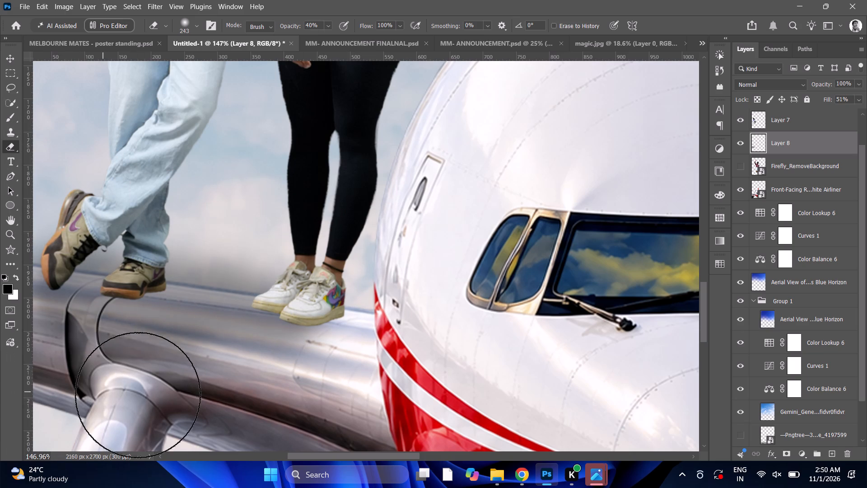
{"action": "left_click_drag", "start_coordinate": [138, 395], "coordinate": [307, 426]}
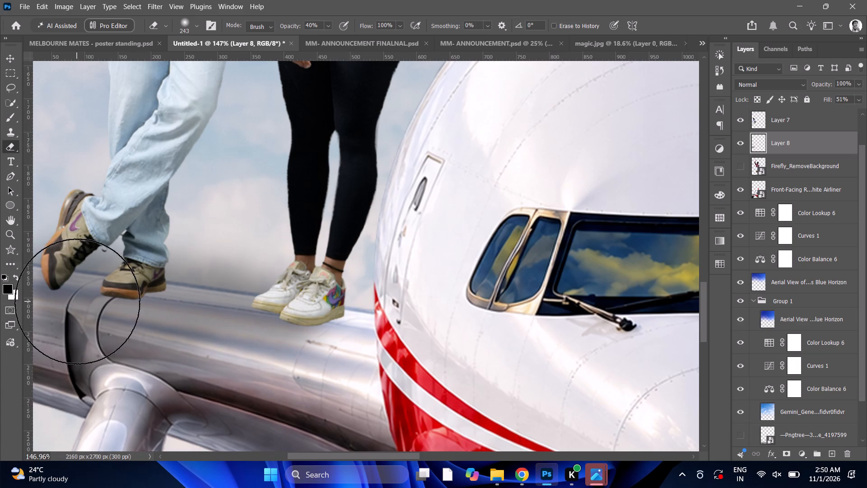
{"action": "left_click_drag", "start_coordinate": [334, 458], "coordinate": [288, 425]}
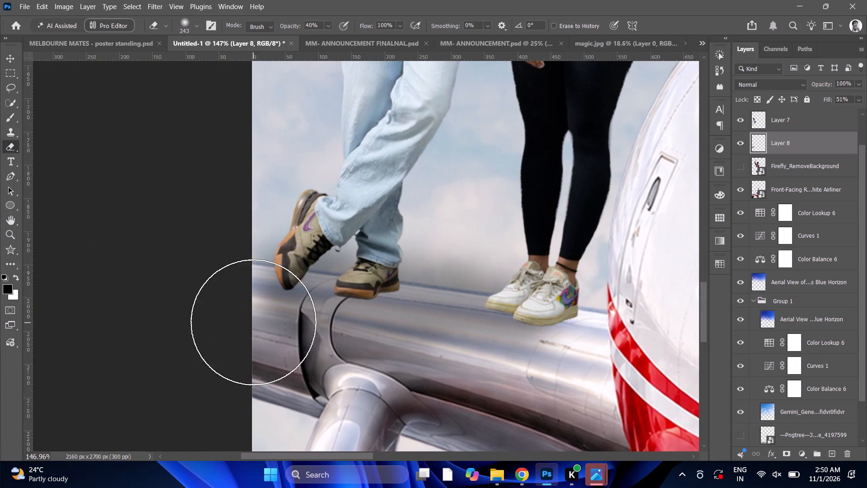
{"action": "left_click", "coordinate": [203, 260]}
{"action": "double_click", "coordinate": [199, 260]}
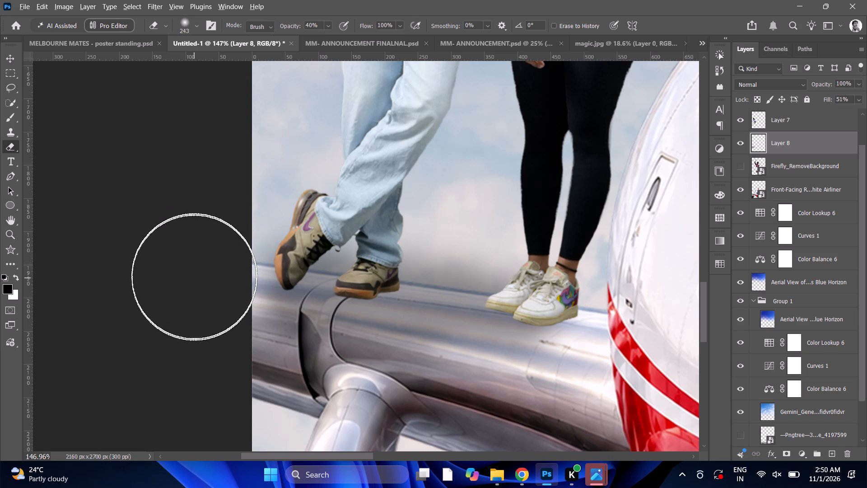
Set the Eraser to 90% opacity and 78 px, and try clearing the shadow spill between the man's shoes.
{"action": "scroll", "coordinate": [198, 269], "scroll_direction": "up", "scroll_amount": 9, "text": "alt"}
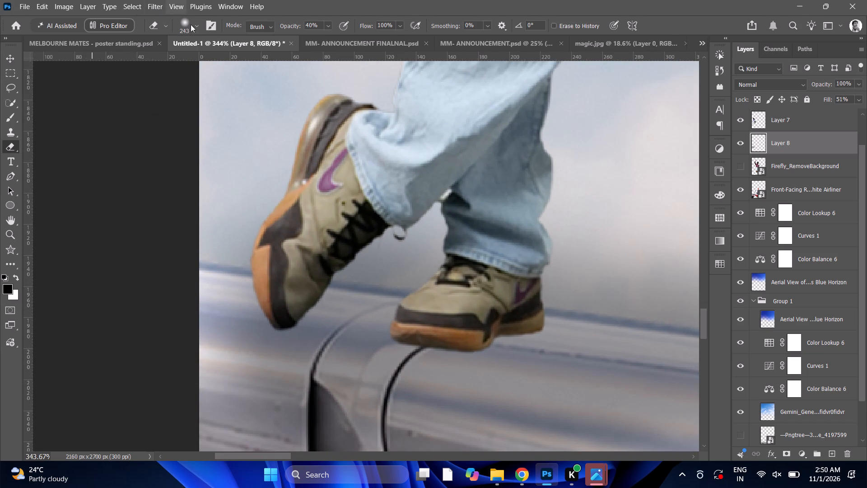
{"action": "left_click", "coordinate": [324, 29]}
{"action": "left_click_drag", "start_coordinate": [336, 40], "coordinate": [358, 38]}
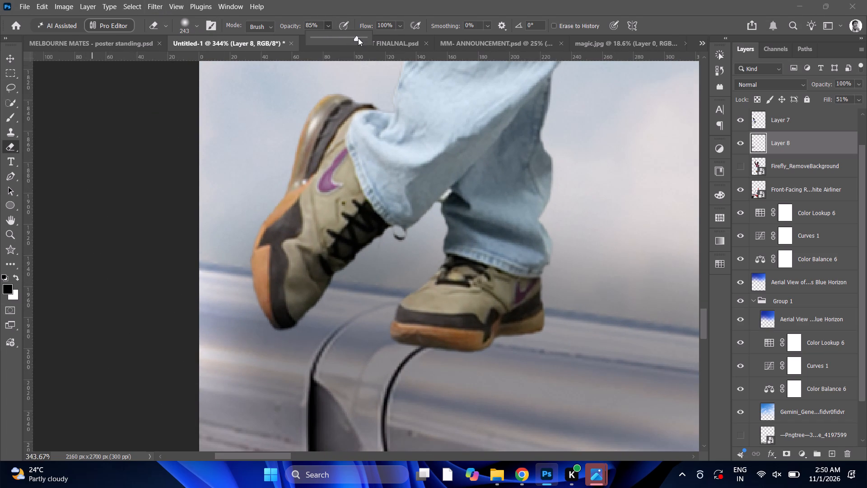
{"action": "left_click_drag", "start_coordinate": [358, 38], "coordinate": [359, 38]}
{"action": "left_click", "coordinate": [191, 31]}
{"action": "left_click", "coordinate": [193, 58]}
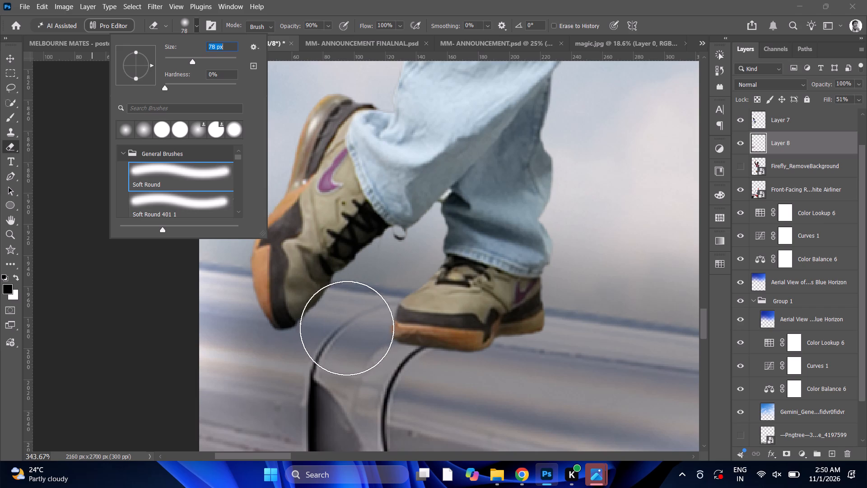
{"action": "left_click", "coordinate": [411, 225]}
{"action": "left_click", "coordinate": [415, 219]}
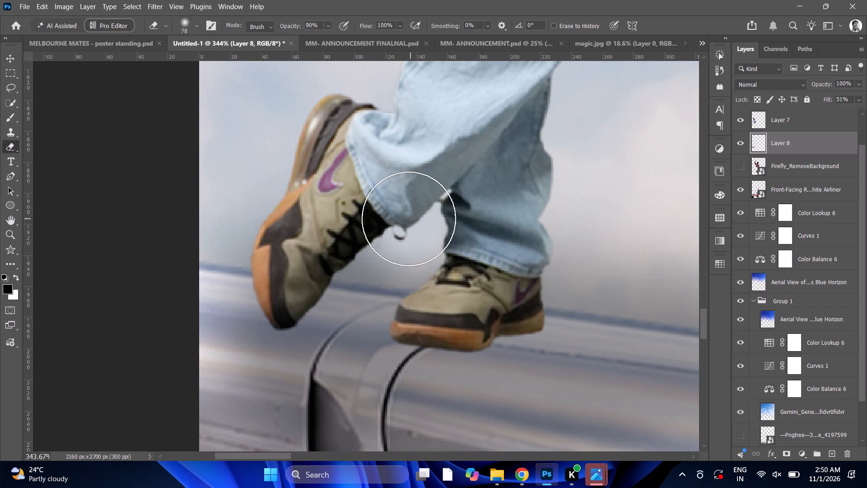
{"action": "left_click", "coordinate": [409, 219]}
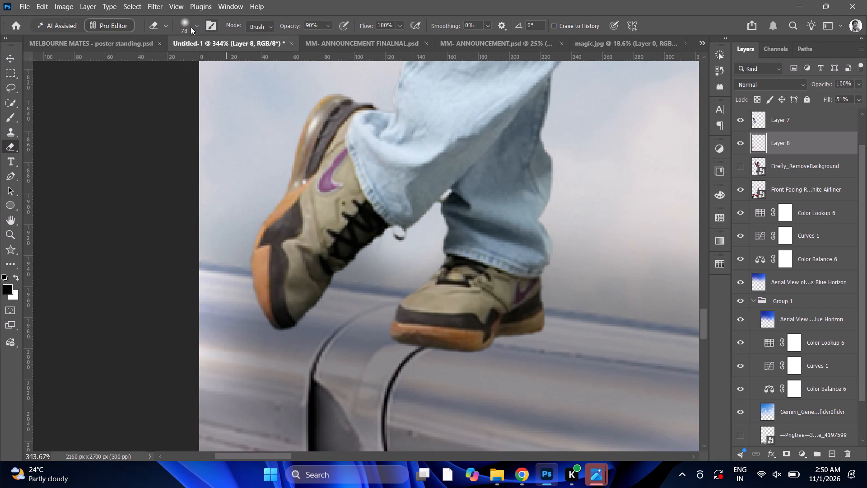
Reduce the Eraser to 51 px and clear the shadow from the wing and sky gap between the man's shoes.
{"action": "left_click", "coordinate": [191, 27]}
{"action": "left_click", "coordinate": [183, 59]}
{"action": "left_click", "coordinate": [347, 319]}
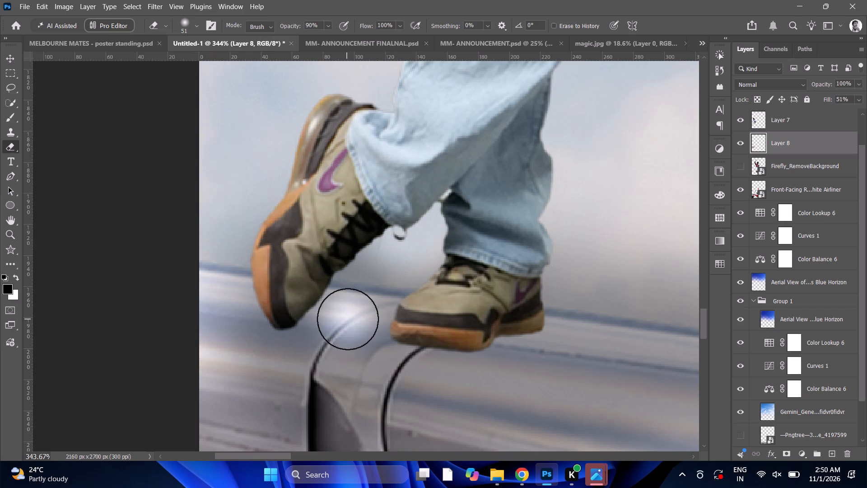
{"action": "left_click", "coordinate": [350, 297]}
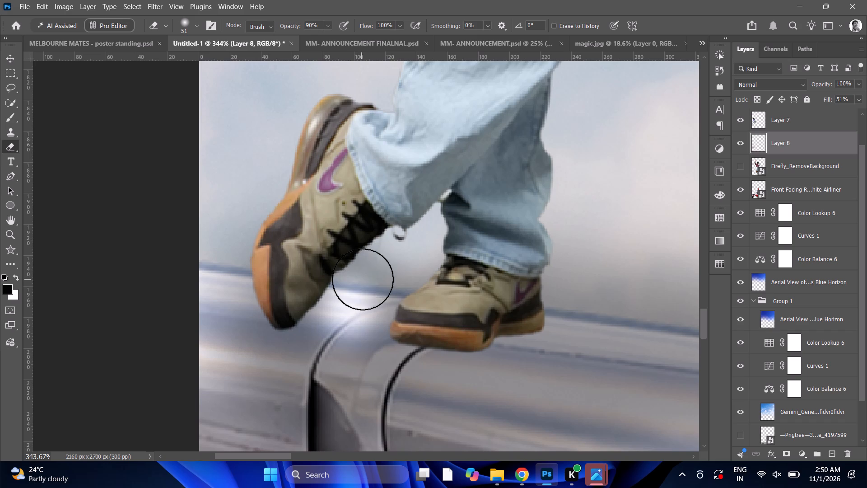
{"action": "left_click", "coordinate": [362, 279]}
{"action": "left_click", "coordinate": [373, 268]}
{"action": "left_click_drag", "start_coordinate": [417, 242], "coordinate": [413, 250]}
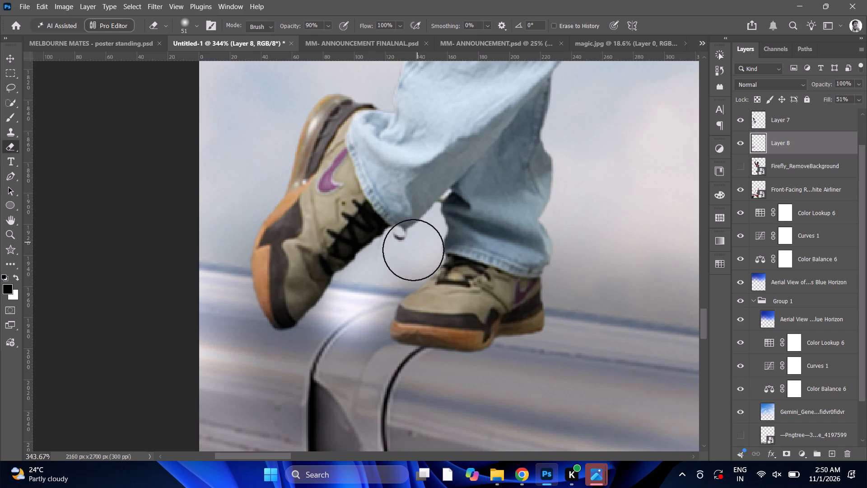
{"action": "left_click_drag", "start_coordinate": [413, 250], "coordinate": [401, 267]}
{"action": "left_click", "coordinate": [391, 269]}
{"action": "left_click", "coordinate": [388, 270]}
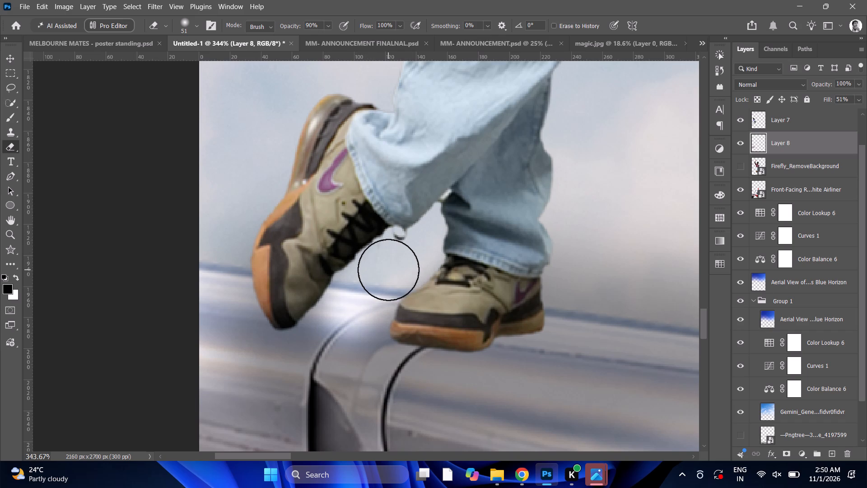
Erase the shadow haze in the sky between the man's standing shoe and the woman's shoes, following the wing's upper edge.
{"action": "scroll", "coordinate": [382, 274], "scroll_direction": "down", "scroll_amount": 8, "text": "alt"}
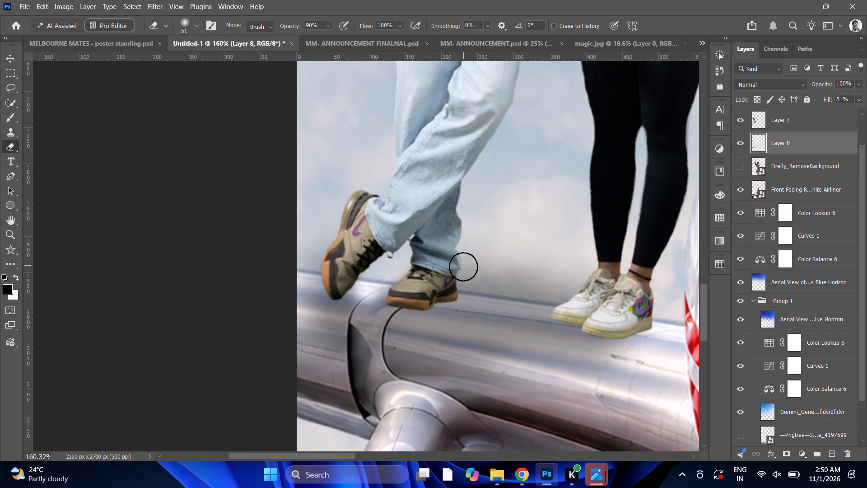
{"action": "left_click_drag", "start_coordinate": [463, 267], "coordinate": [602, 297]}
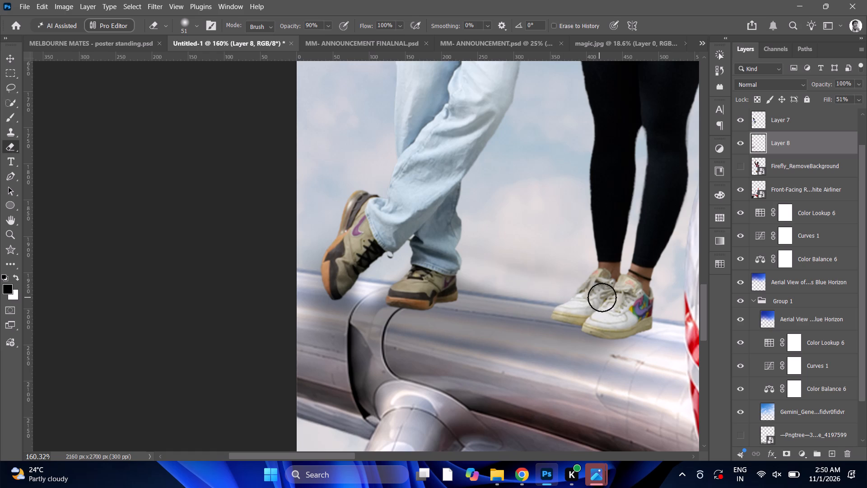
{"action": "left_click_drag", "start_coordinate": [602, 297], "coordinate": [438, 281]}
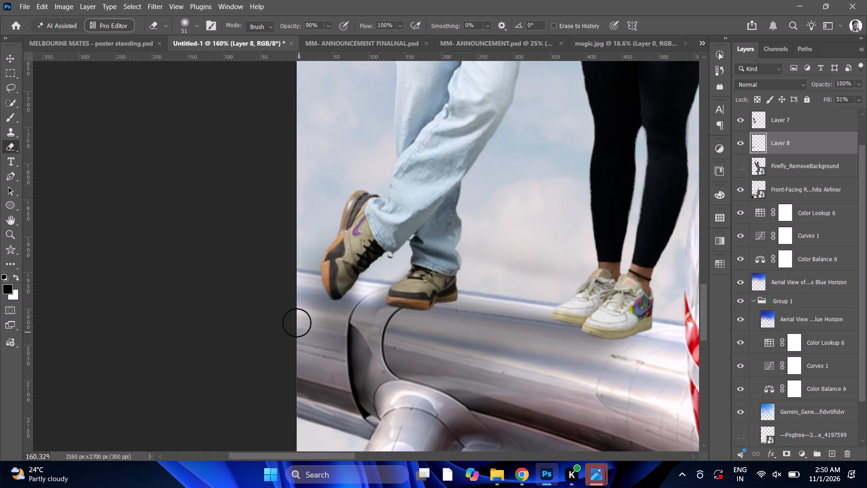
{"action": "left_click_drag", "start_coordinate": [301, 321], "coordinate": [461, 393]}
Dab the 51 px Eraser on the wing area below the man's raised shoe to lighten its shadow.
{"action": "scroll", "coordinate": [395, 371], "scroll_direction": "down", "scroll_amount": 2, "text": "alt"}
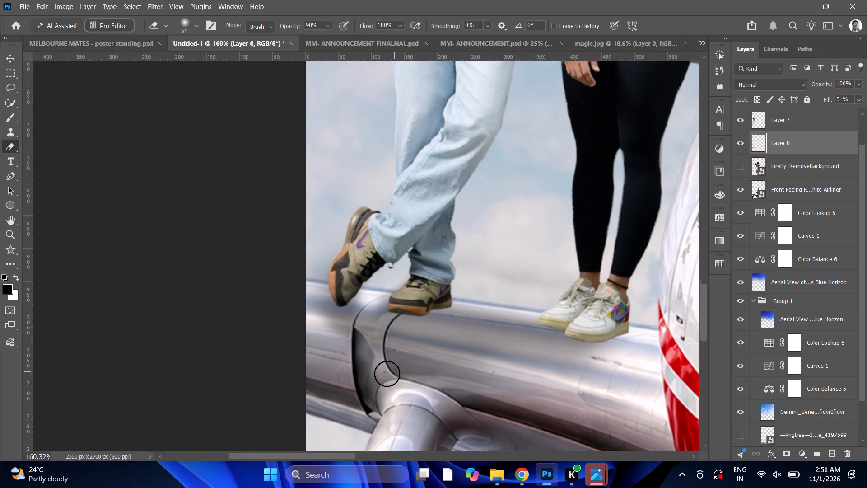
{"action": "scroll", "coordinate": [387, 374], "scroll_direction": "down", "scroll_amount": 14, "text": "alt"}
{"action": "scroll", "coordinate": [358, 359], "scroll_direction": "up", "scroll_amount": 3, "text": "alt"}
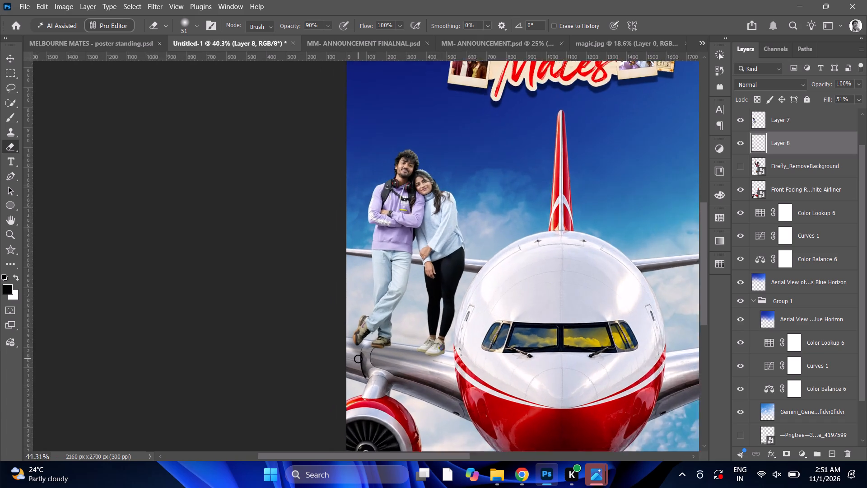
{"action": "scroll", "coordinate": [358, 359], "scroll_direction": "up", "scroll_amount": 20, "text": "alt"}
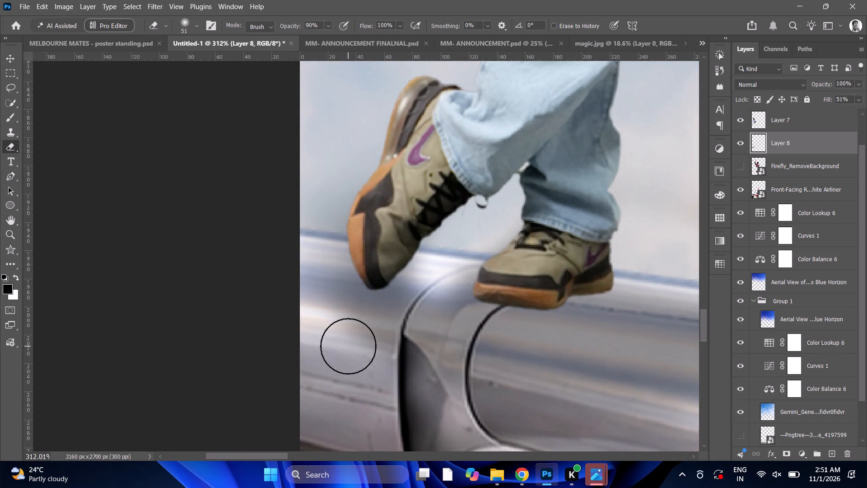
{"action": "scroll", "coordinate": [360, 346], "scroll_direction": "up", "scroll_amount": 2, "text": "alt"}
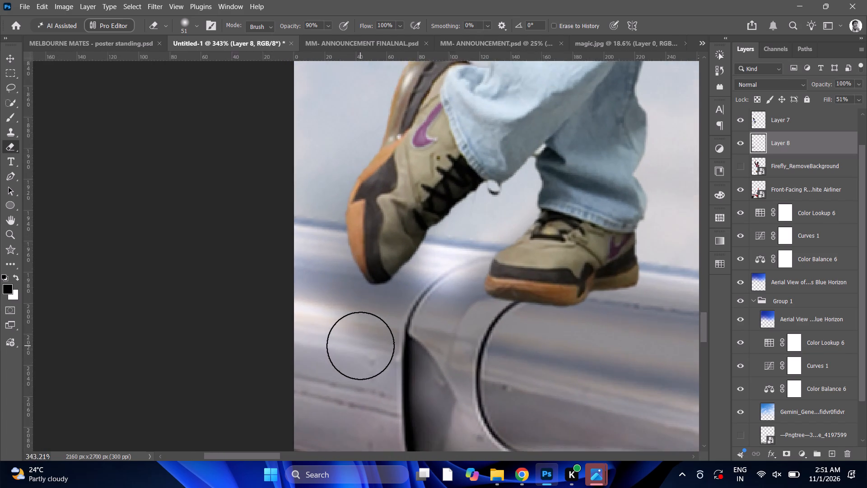
{"action": "scroll", "coordinate": [360, 346], "scroll_direction": "up", "scroll_amount": 1, "text": "alt"}
{"action": "left_click", "coordinate": [354, 374]}
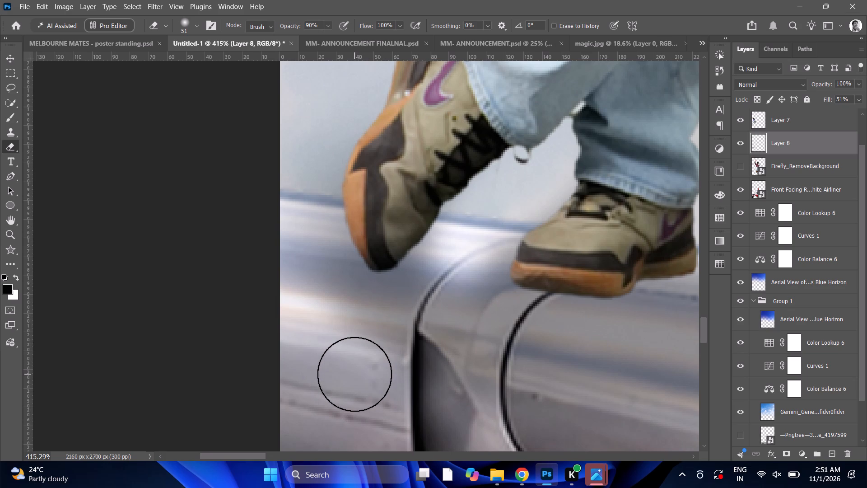
Examine the couple's shoe shadows on the wing against the wider composition.
{"action": "scroll", "coordinate": [354, 374], "scroll_direction": "down", "scroll_amount": 9, "text": "alt"}
{"action": "scroll", "coordinate": [476, 414], "scroll_direction": "down", "scroll_amount": 6}
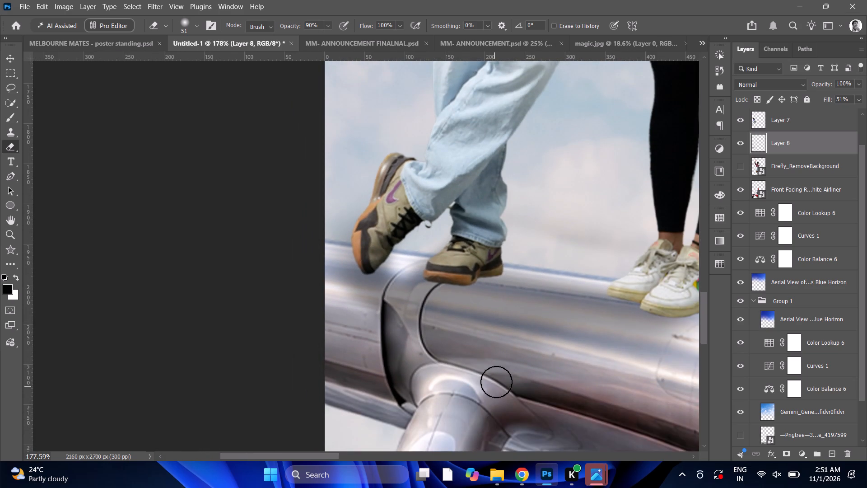
{"action": "scroll", "coordinate": [496, 381], "scroll_direction": "down", "scroll_amount": 9}
{"action": "scroll", "coordinate": [514, 367], "scroll_direction": "down", "scroll_amount": 4, "text": "alt"}
{"action": "scroll", "coordinate": [582, 327], "scroll_direction": "down", "scroll_amount": 4, "text": "alt"}
{"action": "scroll", "coordinate": [443, 371], "scroll_direction": "up", "scroll_amount": 4, "text": "alt"}
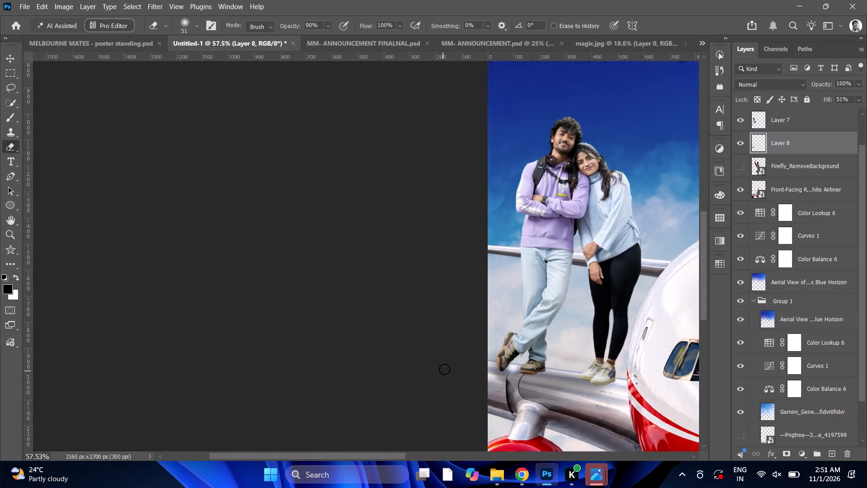
{"action": "scroll", "coordinate": [444, 369], "scroll_direction": "up", "scroll_amount": 6, "text": "alt"}
{"action": "scroll", "coordinate": [520, 366], "scroll_direction": "down", "scroll_amount": 6}
Add a new layer above Layer 8 and paint a soft black contact shadow under the man's raised toe with a 31 px Brush.
{"action": "scroll", "coordinate": [509, 375], "scroll_direction": "up", "scroll_amount": 15, "text": "alt"}
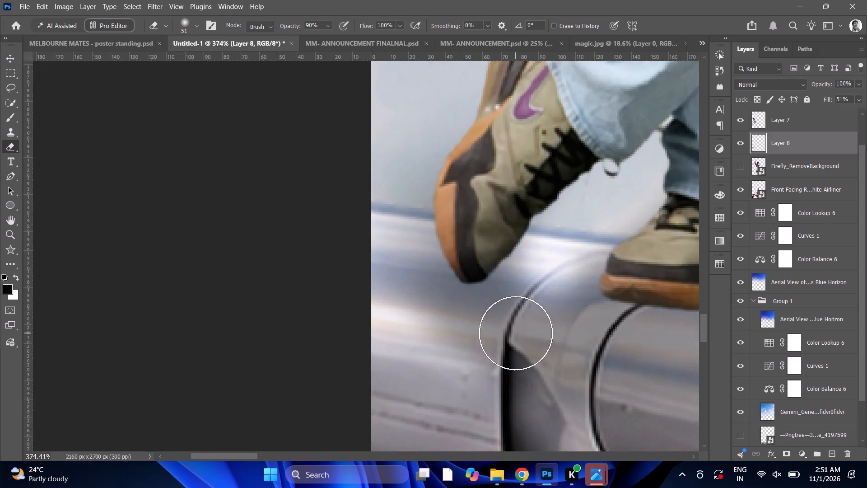
{"action": "scroll", "coordinate": [516, 333], "scroll_direction": "up", "scroll_amount": 4, "text": "alt"}
{"action": "left_click", "coordinate": [831, 451]}
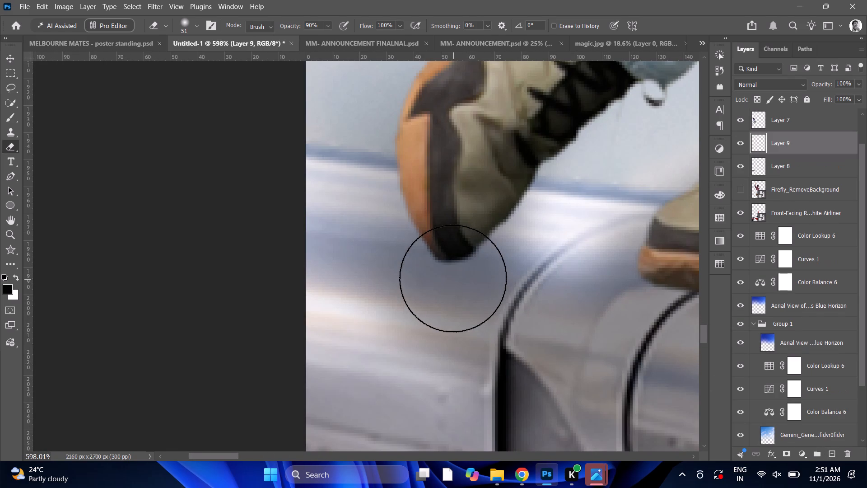
{"action": "scroll", "coordinate": [453, 278], "scroll_direction": "up", "scroll_amount": 3, "text": "alt"}
{"action": "left_click", "coordinate": [9, 117]}
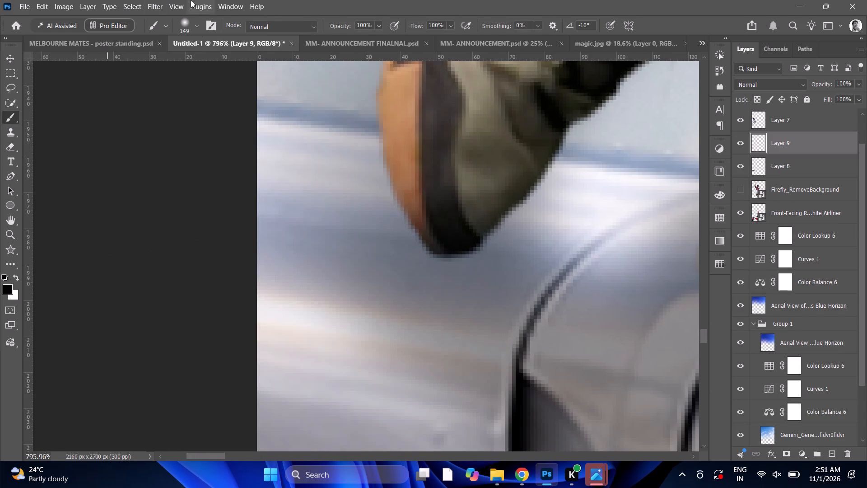
{"action": "left_click", "coordinate": [195, 30]}
{"action": "left_click", "coordinate": [178, 59]}
{"action": "left_click", "coordinate": [176, 59]}
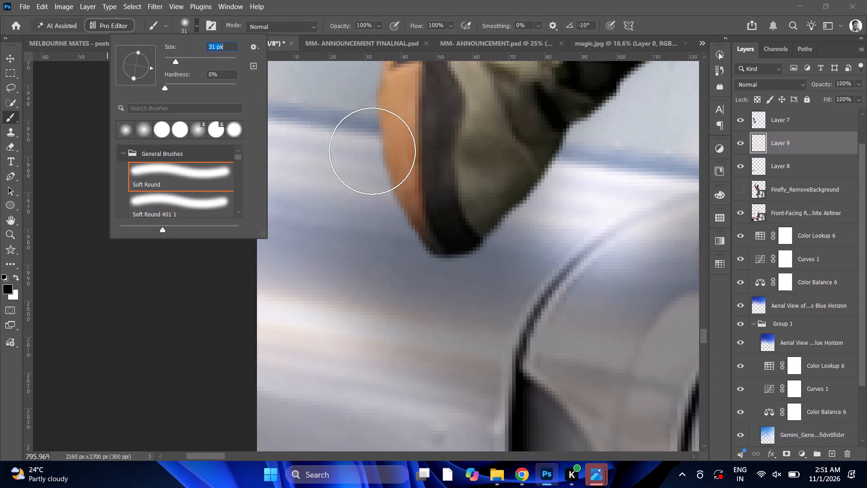
{"action": "left_click", "coordinate": [460, 244]}
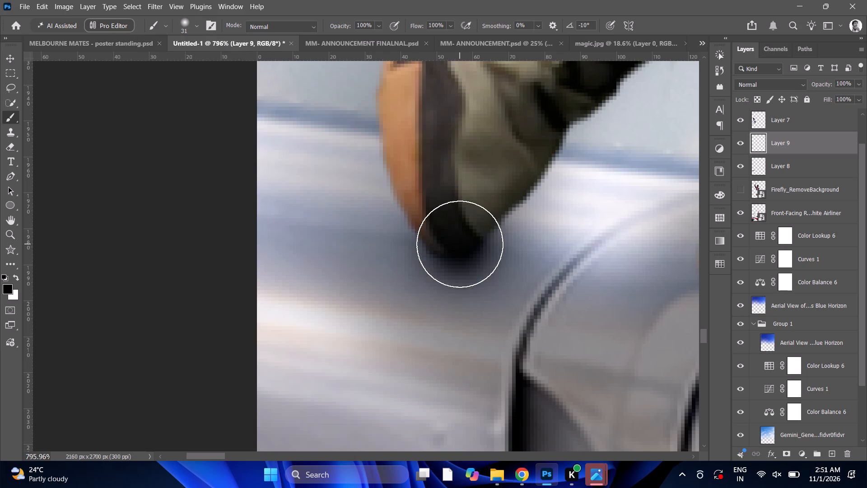
Dab more black shadow under the man's raised toe on Layer 9 with the 31 px Brush.
{"action": "left_click", "coordinate": [440, 217]}
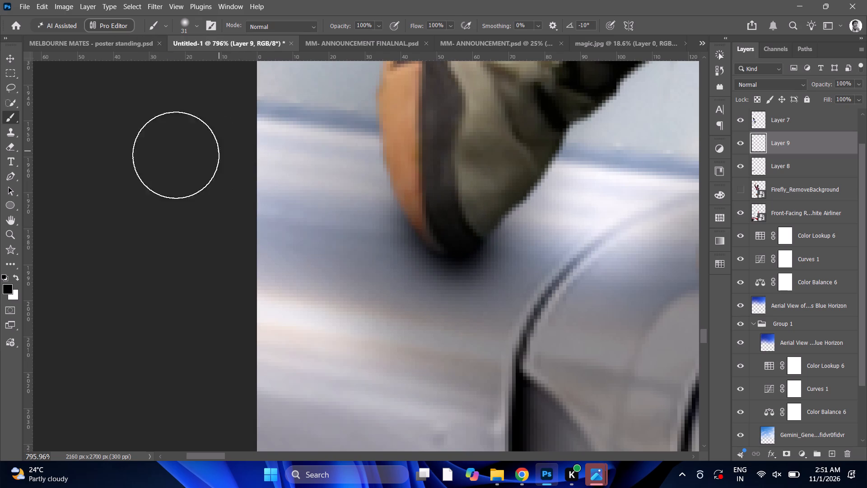
Erase the shadow's edge beside the raised toe with the 51 px Eraser at 90% opacity and undo the last dab.
{"action": "left_click", "coordinate": [8, 147]}
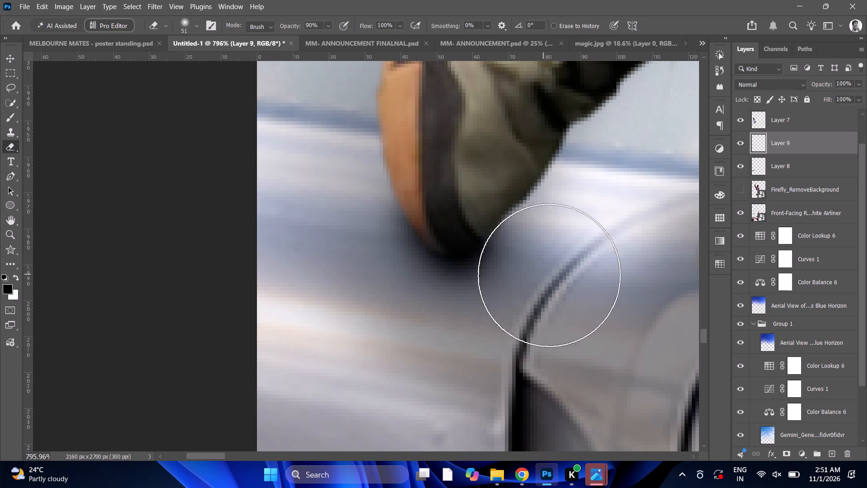
{"action": "left_click", "coordinate": [554, 275]}
{"action": "left_click", "coordinate": [543, 281]}
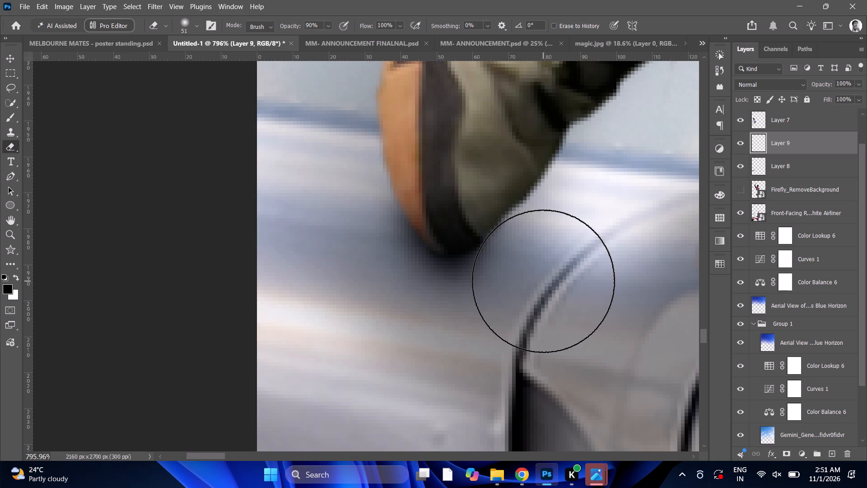
{"action": "left_click", "coordinate": [541, 282]}
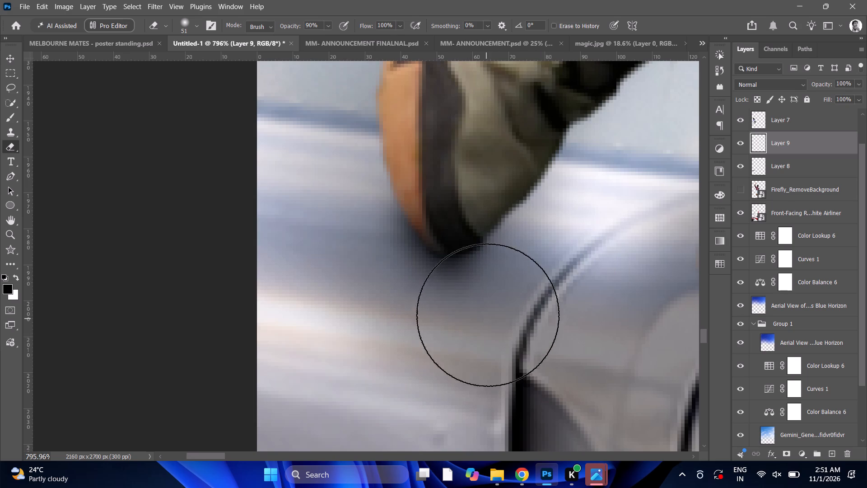
{"action": "key", "text": "ctrl+z"}
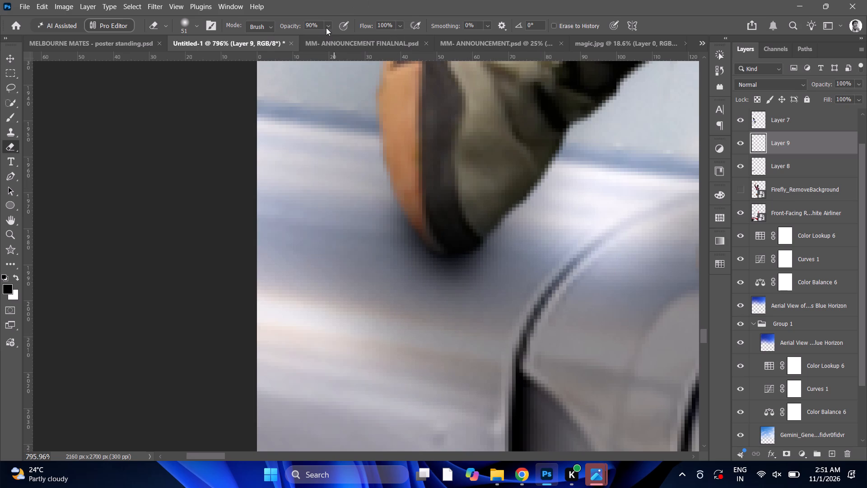
Lower the Eraser opacity to 42% and soften the outer edges of the raised toe's shadow on the wing.
{"action": "left_click", "coordinate": [326, 28]}
{"action": "left_click", "coordinate": [314, 41]}
{"action": "left_click", "coordinate": [540, 239]}
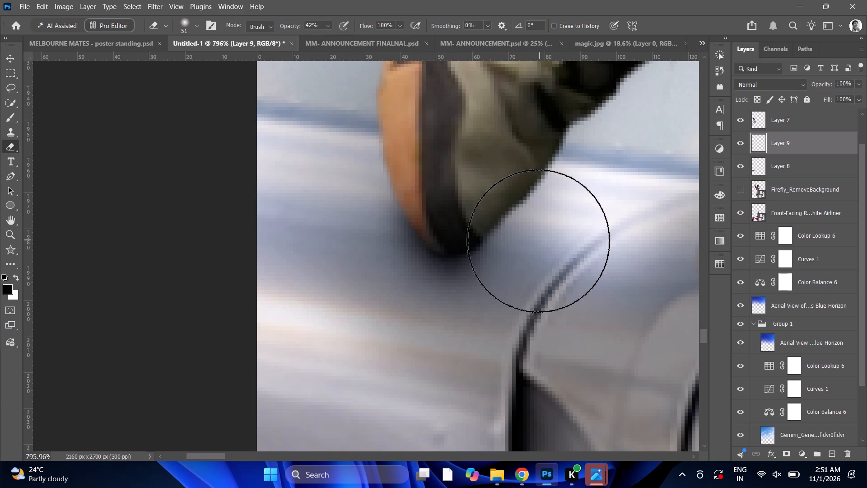
{"action": "left_click", "coordinate": [342, 247]}
{"action": "left_click", "coordinate": [434, 327]}
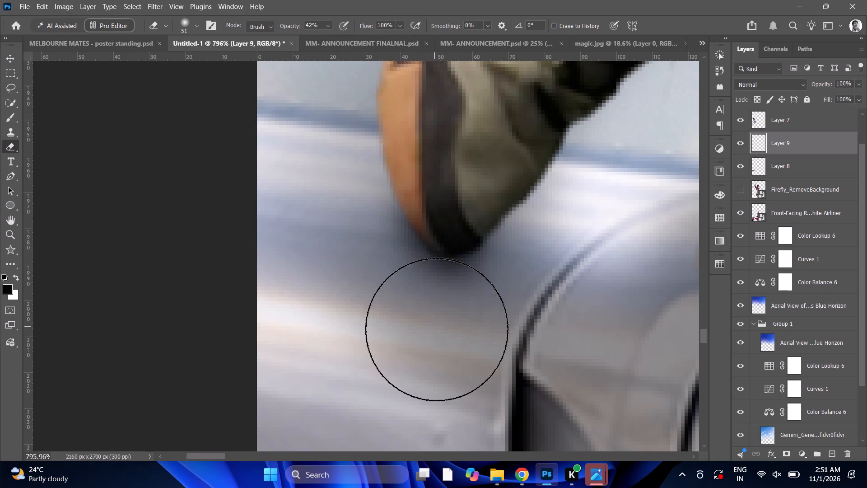
{"action": "left_click", "coordinate": [464, 340]}
{"action": "left_click", "coordinate": [461, 345]}
{"action": "left_click", "coordinate": [453, 345]}
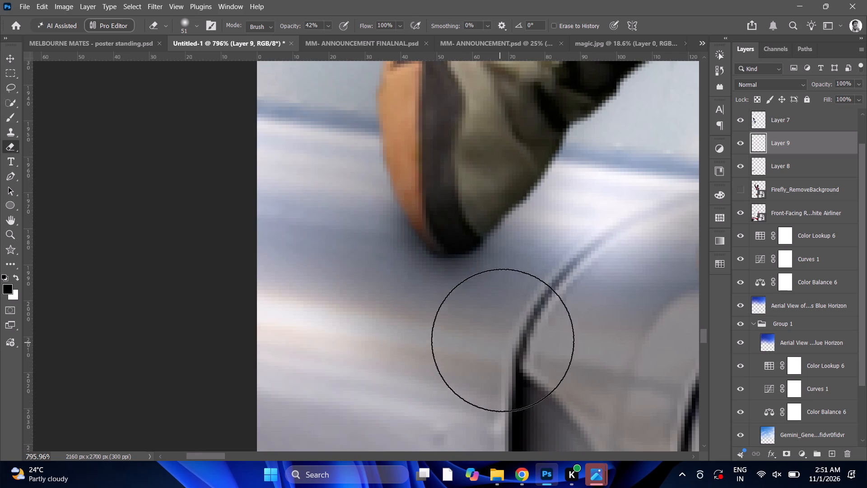
{"action": "left_click", "coordinate": [524, 321]}
{"action": "scroll", "coordinate": [354, 314], "scroll_direction": "down", "scroll_amount": 15, "text": "alt"}
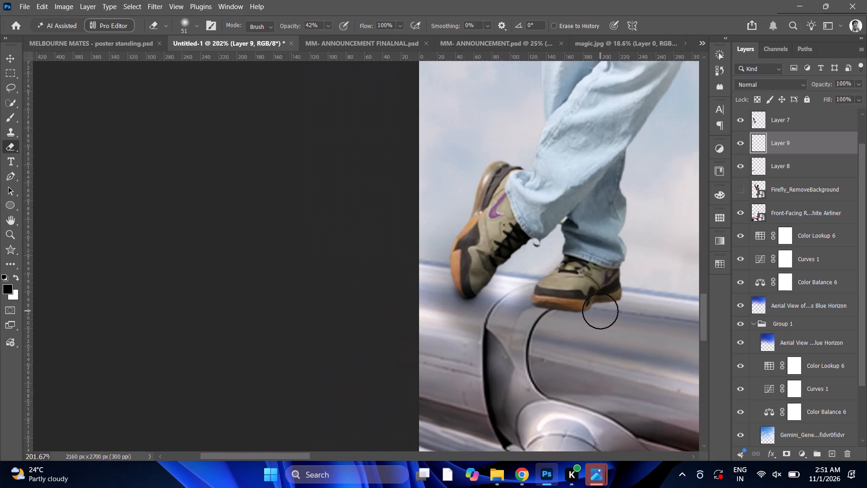
{"action": "scroll", "coordinate": [600, 311], "scroll_direction": "down", "scroll_amount": 4, "text": "alt"}
{"action": "scroll", "coordinate": [516, 318], "scroll_direction": "up", "scroll_amount": 15, "text": "alt"}
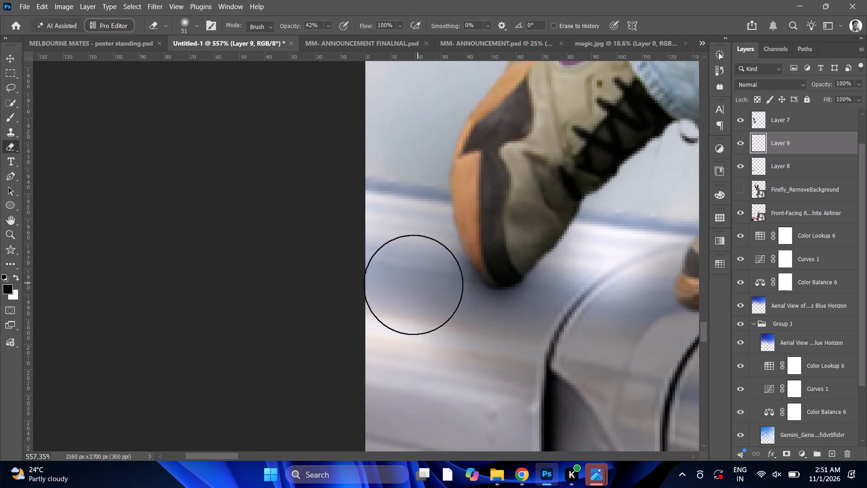
{"action": "left_click", "coordinate": [408, 286]}
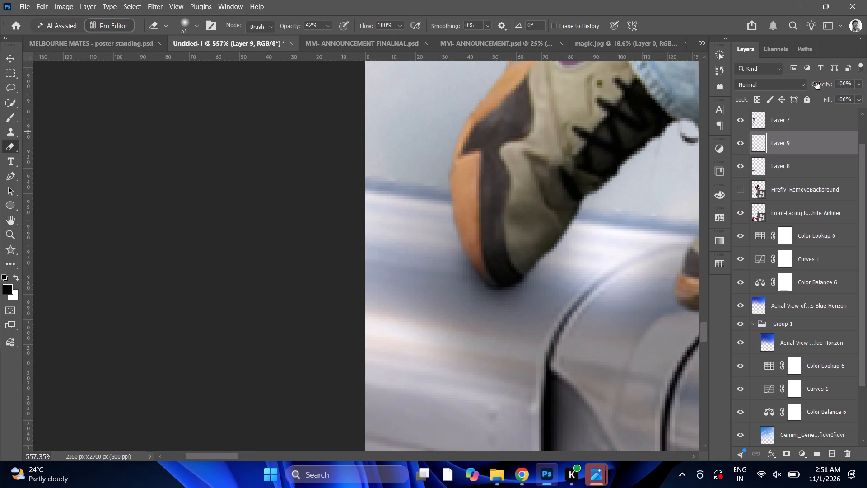
Set Layer 9's blend mode to Hard Light.
{"action": "left_click", "coordinate": [774, 87]}
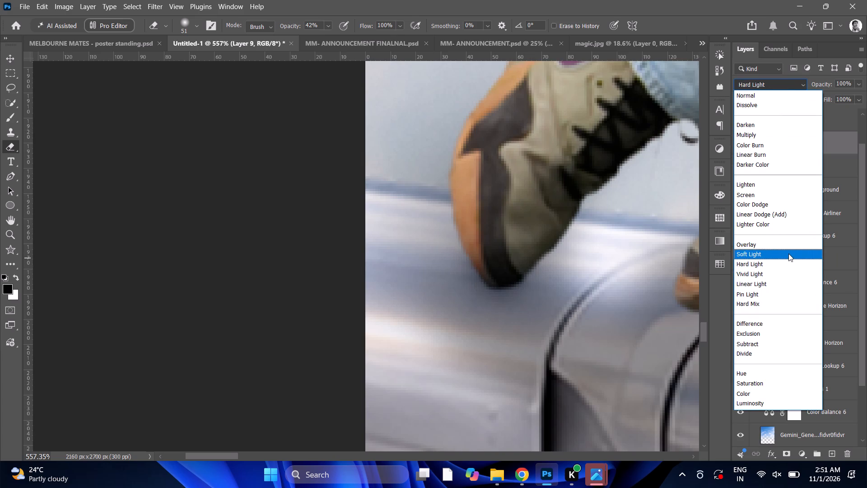
{"action": "left_click", "coordinate": [788, 267]}
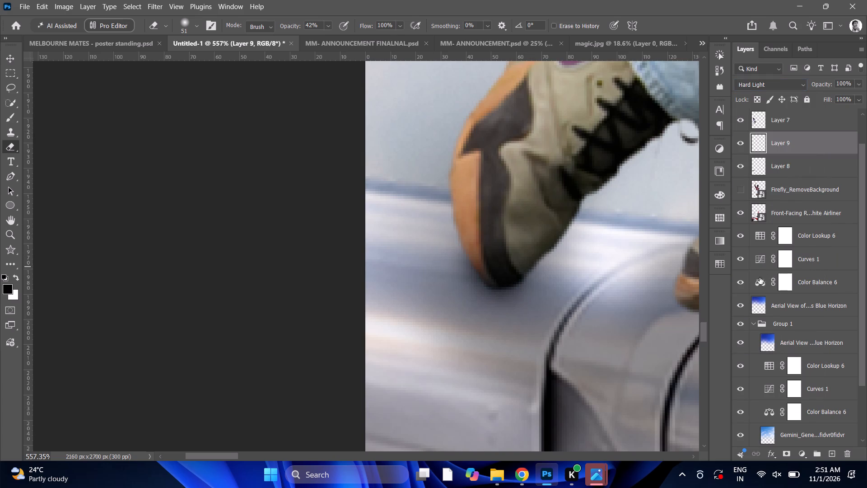
Toggle Layer 9 and Layer 8 off and on to compare the shadows under the man's raised shoe.
{"action": "left_click", "coordinate": [743, 144]}
{"action": "left_click", "coordinate": [743, 144]}
{"action": "left_click", "coordinate": [743, 168]}
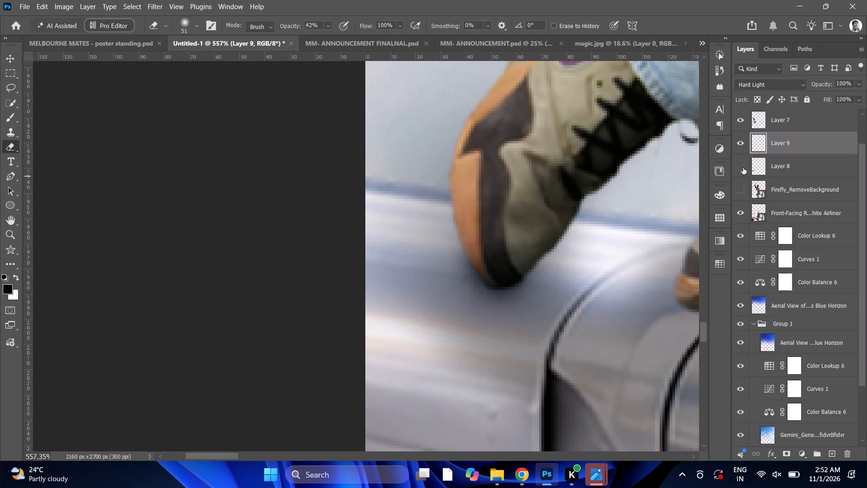
{"action": "left_click", "coordinate": [743, 168]}
{"action": "scroll", "coordinate": [614, 179], "scroll_direction": "down", "scroll_amount": 4, "text": "alt"}
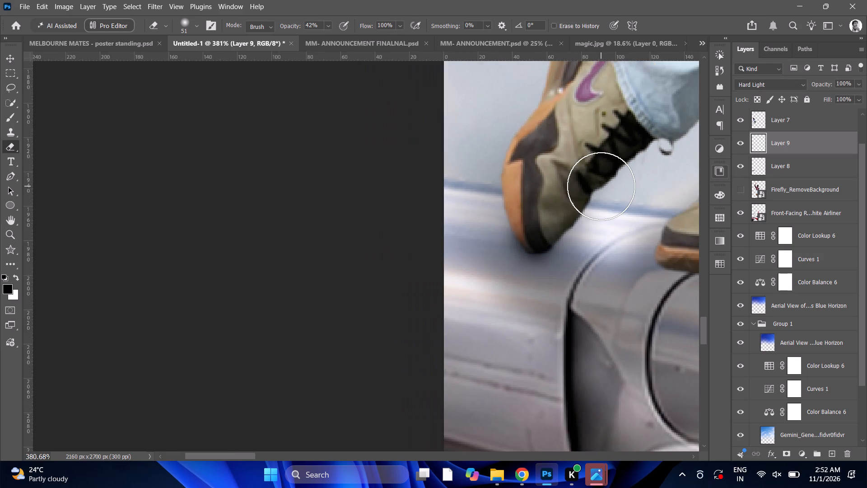
{"action": "scroll", "coordinate": [601, 186], "scroll_direction": "down", "scroll_amount": 5, "text": "alt"}
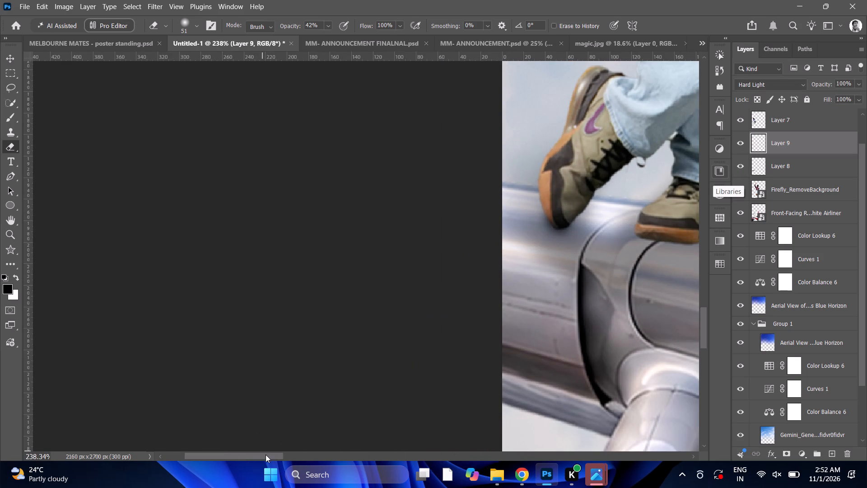
Dab the 51 px Eraser at 42% opacity over the raised toe to lighten its Layer 9 shadow.
{"action": "left_click_drag", "start_coordinate": [266, 455], "coordinate": [328, 453]}
{"action": "scroll", "coordinate": [163, 230], "scroll_direction": "up", "scroll_amount": 2, "text": "alt"}
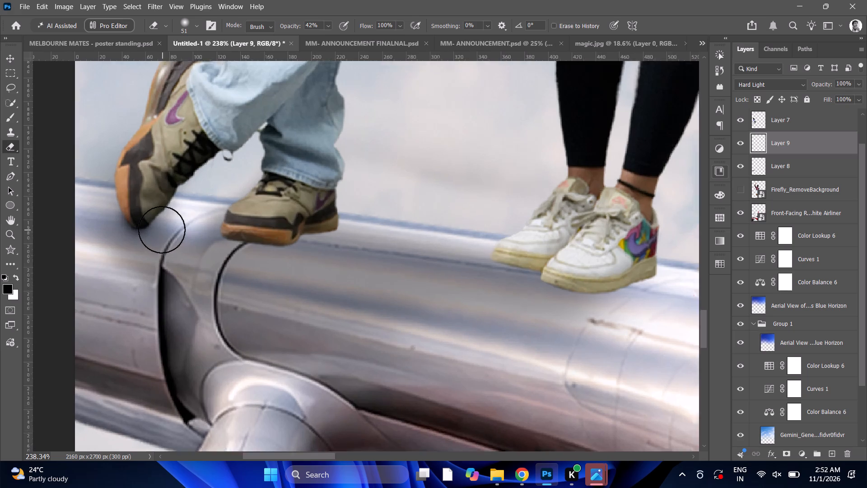
{"action": "scroll", "coordinate": [162, 230], "scroll_direction": "up", "scroll_amount": 11, "text": "alt"}
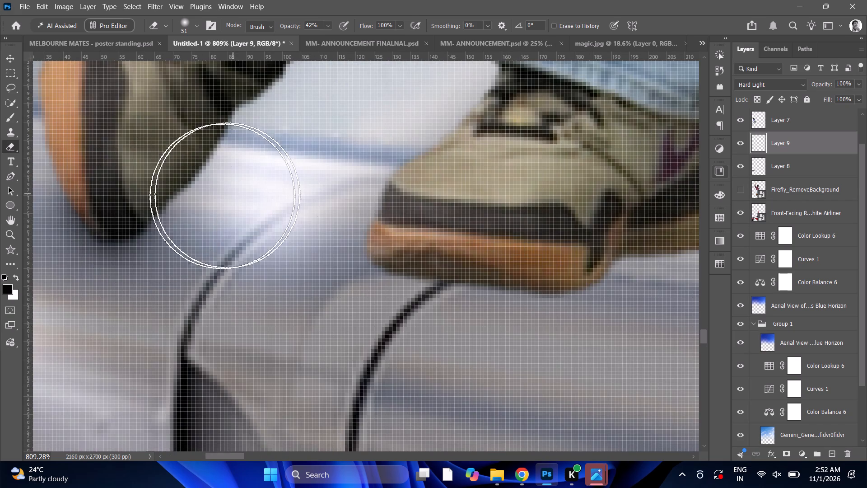
{"action": "scroll", "coordinate": [123, 209], "scroll_direction": "down", "scroll_amount": 3, "text": "alt"}
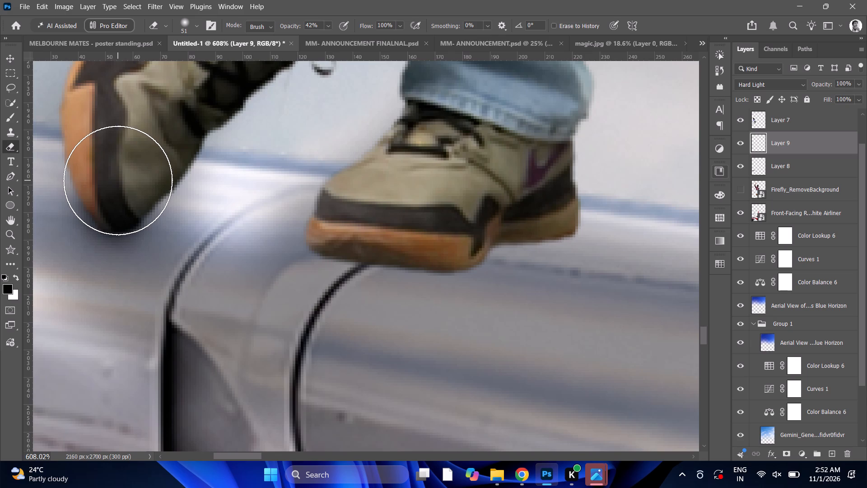
{"action": "left_click", "coordinate": [118, 180]}
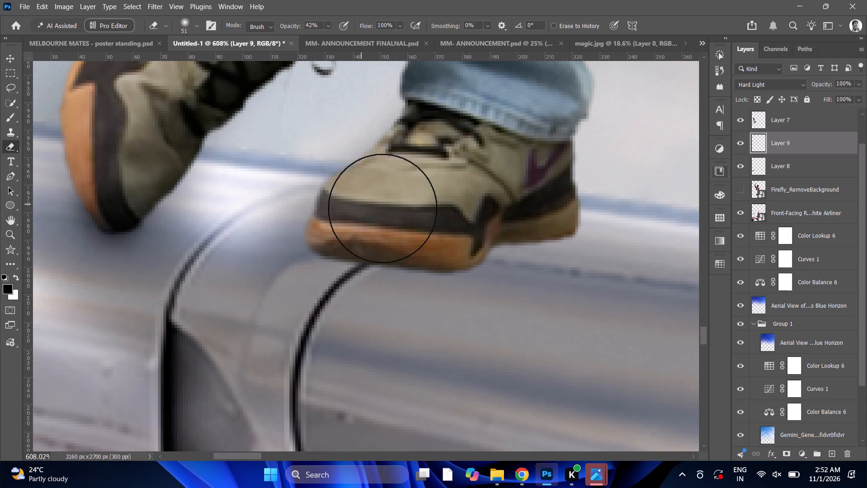
Paint a black contact shadow along the man's standing shoe from toe to heel on Layer 9 with the 31 px Brush.
{"action": "left_click", "coordinate": [4, 118]}
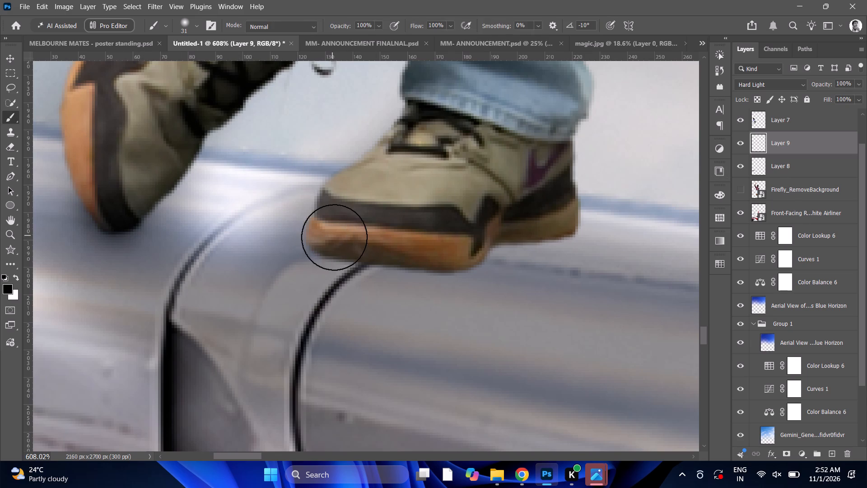
{"action": "left_click", "coordinate": [335, 238]}
{"action": "left_click", "coordinate": [374, 246]}
{"action": "left_click", "coordinate": [421, 249]}
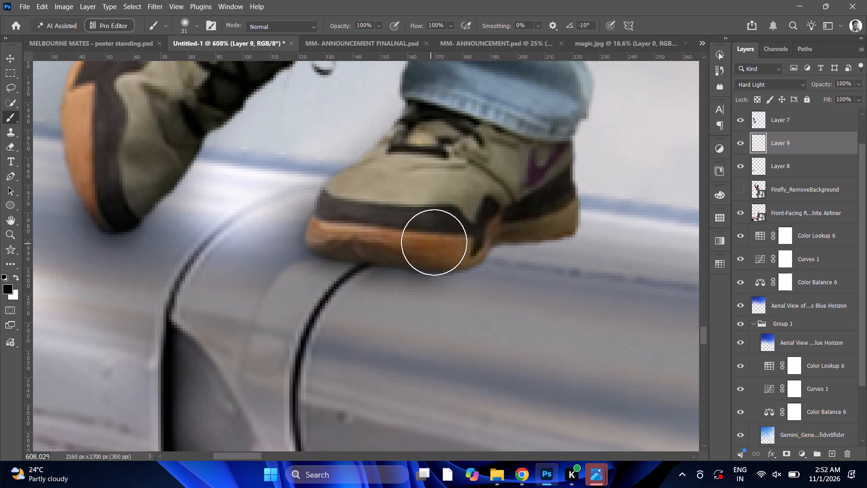
{"action": "left_click", "coordinate": [442, 240]}
{"action": "left_click", "coordinate": [466, 222]}
{"action": "left_click", "coordinate": [485, 212]}
{"action": "left_click_drag", "start_coordinate": [501, 207], "coordinate": [507, 207]}
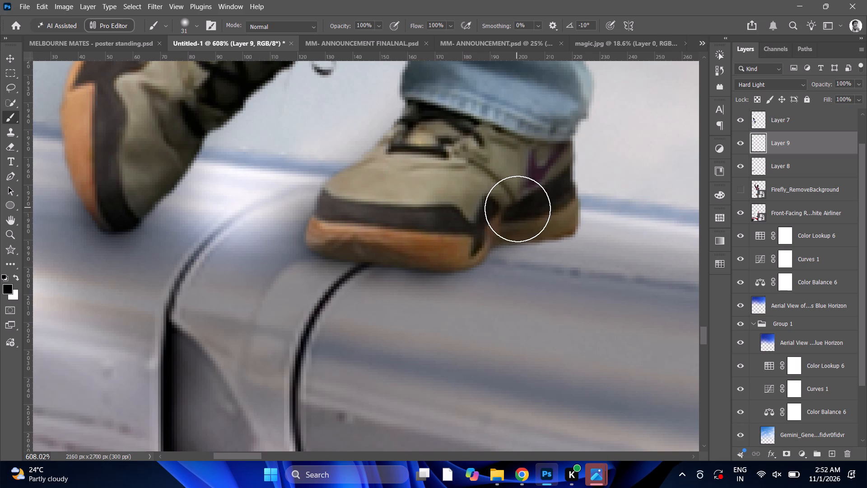
{"action": "left_click", "coordinate": [517, 209]}
{"action": "left_click", "coordinate": [527, 217]}
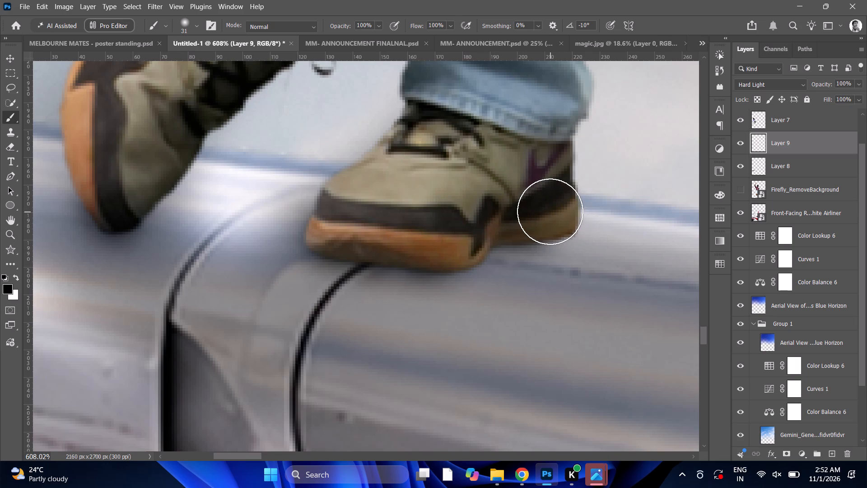
{"action": "left_click", "coordinate": [550, 211]}
{"action": "left_click", "coordinate": [555, 212]}
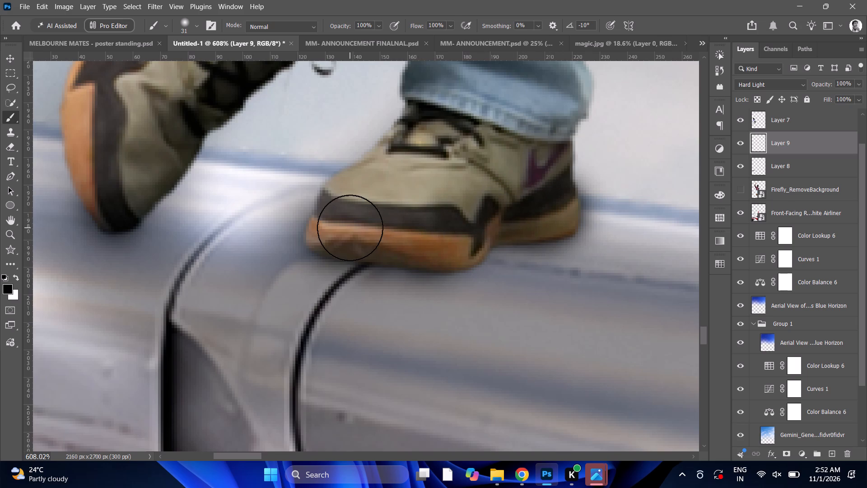
Deepen the contact shadow around the standing shoe's toe and along its front sole with a second pass of black dabs.
{"action": "left_click", "coordinate": [350, 228]}
{"action": "left_click", "coordinate": [332, 228]}
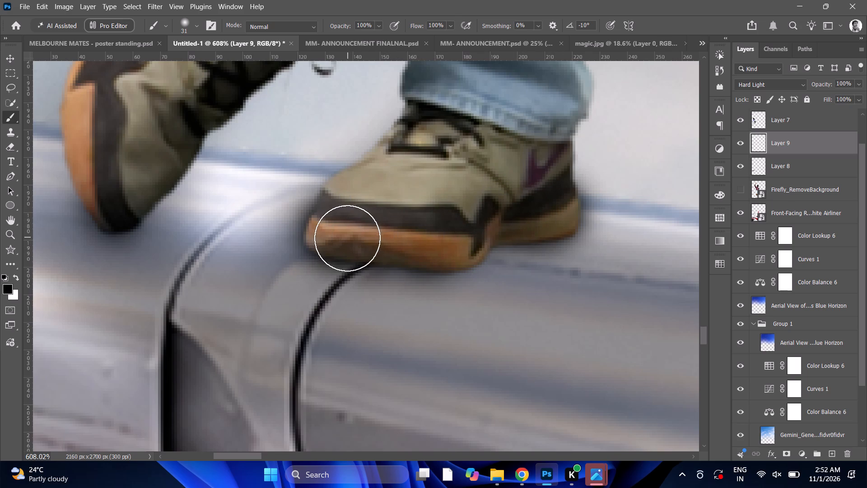
{"action": "left_click", "coordinate": [336, 240]}
{"action": "left_click_drag", "start_coordinate": [415, 244], "coordinate": [433, 244]}
{"action": "left_click", "coordinate": [470, 244]}
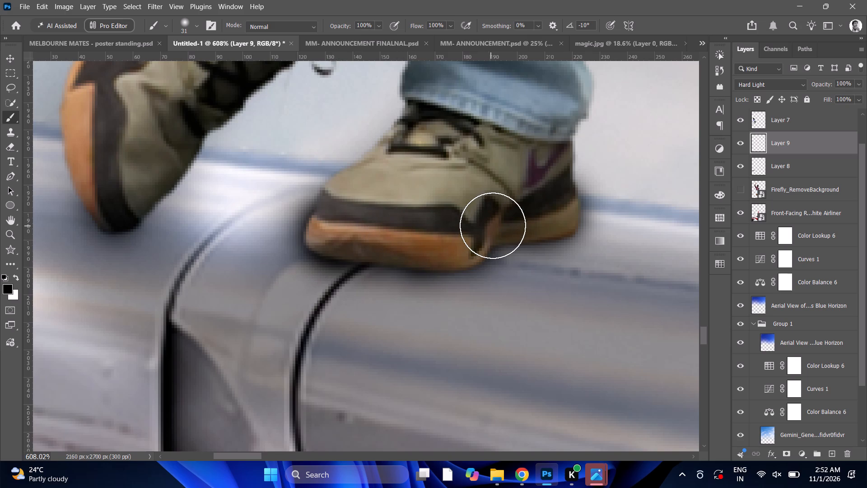
{"action": "left_click", "coordinate": [494, 225]}
Examine the man's standing shoe shadow against the wider poster and up close on the wing.
{"action": "scroll", "coordinate": [457, 227], "scroll_direction": "down", "scroll_amount": 11, "text": "alt"}
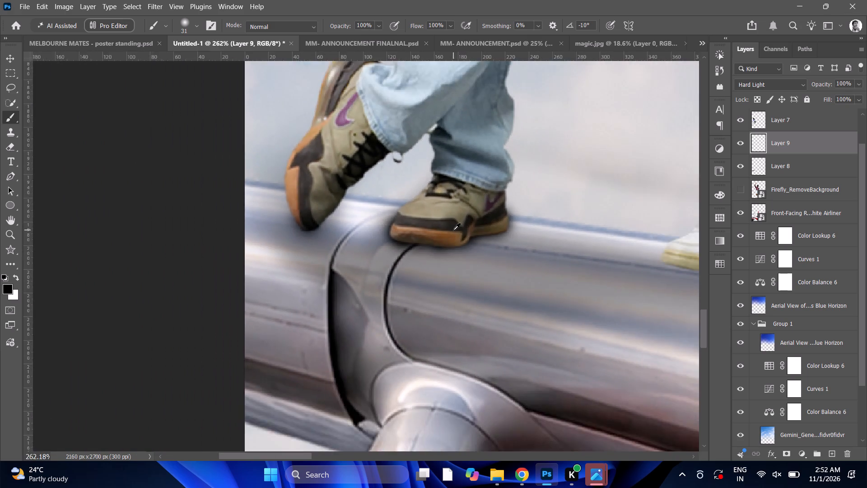
{"action": "scroll", "coordinate": [453, 230], "scroll_direction": "down", "scroll_amount": 18, "text": "alt"}
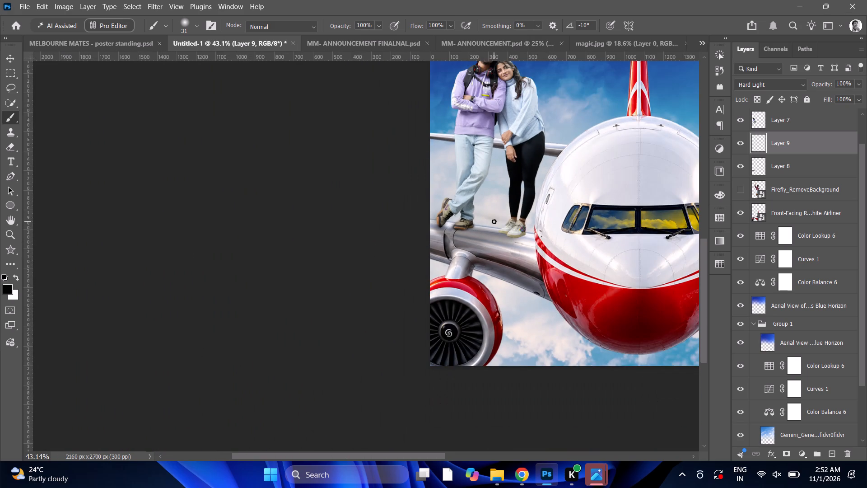
{"action": "scroll", "coordinate": [475, 226], "scroll_direction": "up", "scroll_amount": 15, "text": "alt"}
{"action": "scroll", "coordinate": [457, 230], "scroll_direction": "up", "scroll_amount": 10, "text": "alt"}
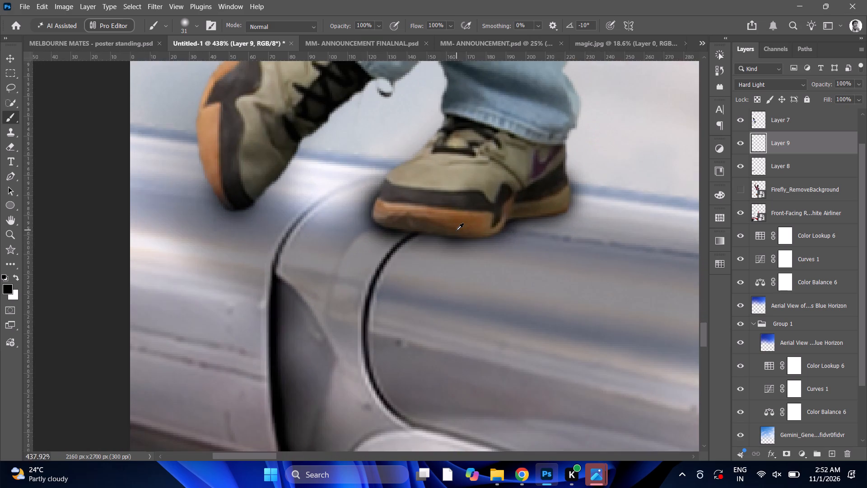
{"action": "scroll", "coordinate": [457, 230], "scroll_direction": "up", "scroll_amount": 4, "text": "alt"}
{"action": "scroll", "coordinate": [509, 219], "scroll_direction": "up", "scroll_amount": 3, "text": "alt"}
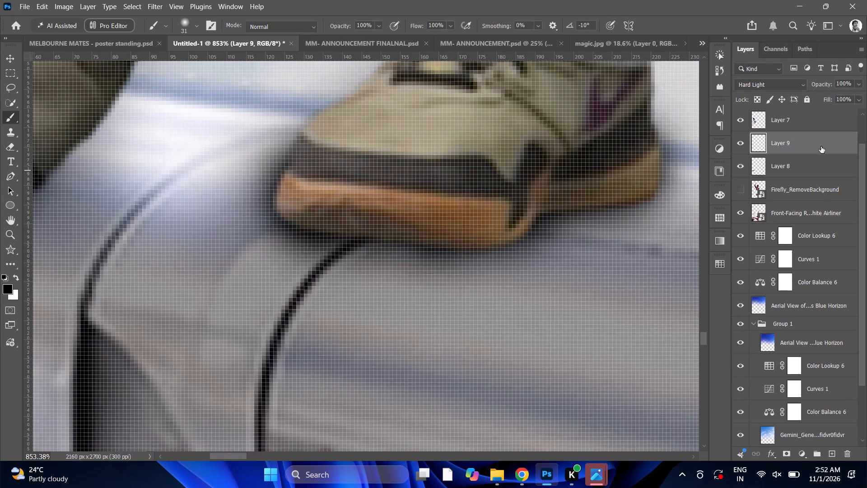
Soften the outer edge of the standing shoe's shadow in front of and below the sole with the 51 px Eraser at 42% opacity.
{"action": "left_click", "coordinate": [13, 148]}
{"action": "left_click", "coordinate": [205, 145]}
{"action": "left_click", "coordinate": [195, 213]}
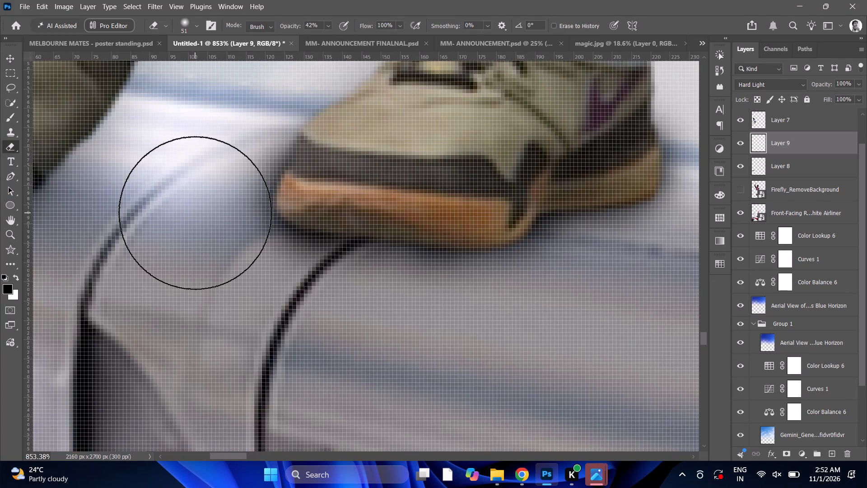
{"action": "left_click_drag", "start_coordinate": [244, 287], "coordinate": [251, 300]}
{"action": "left_click_drag", "start_coordinate": [293, 324], "coordinate": [301, 318]}
{"action": "left_click_drag", "start_coordinate": [306, 314], "coordinate": [311, 314]}
{"action": "left_click_drag", "start_coordinate": [339, 316], "coordinate": [364, 320]}
{"action": "left_click_drag", "start_coordinate": [424, 332], "coordinate": [431, 332]}
{"action": "left_click", "coordinate": [461, 327]}
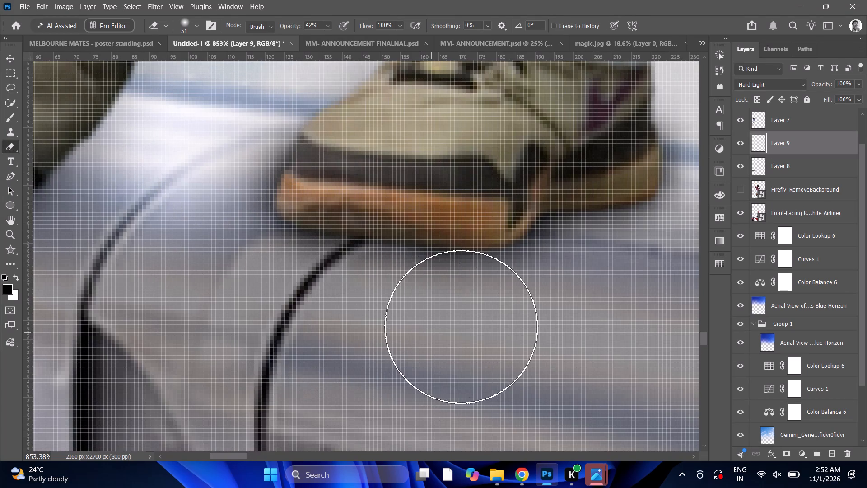
{"action": "scroll", "coordinate": [461, 325], "scroll_direction": "down", "scroll_amount": 9, "text": "alt"}
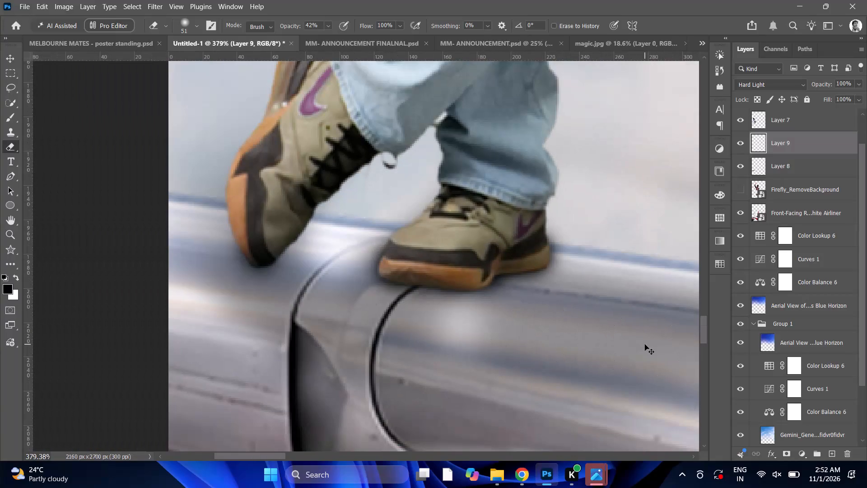
Undo the last eraser dab on Layer 9 below the standing shoe's sole.
{"action": "key", "text": "ctrl+z"}
Lightly erase the front sole area of the man's standing shoe on Layer 7 with one 51 px Eraser dab at 42% opacity.
{"action": "scroll", "coordinate": [480, 283], "scroll_direction": "up", "scroll_amount": 2, "text": "alt"}
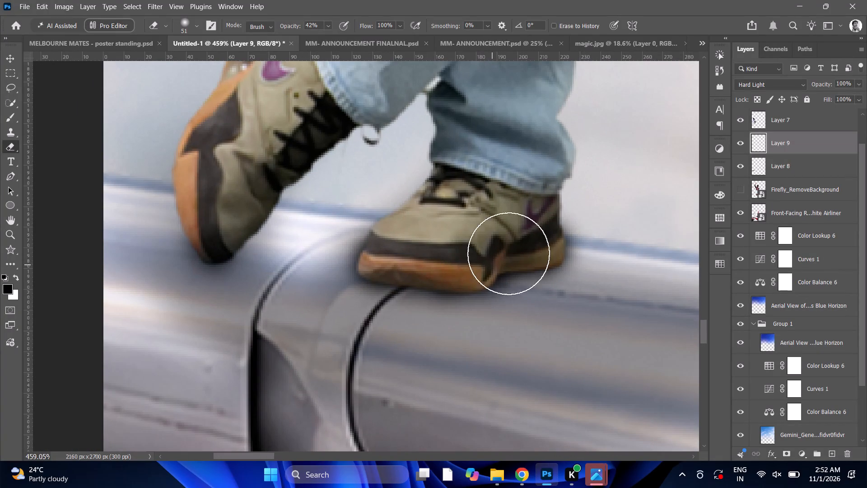
{"action": "left_click", "coordinate": [752, 120]}
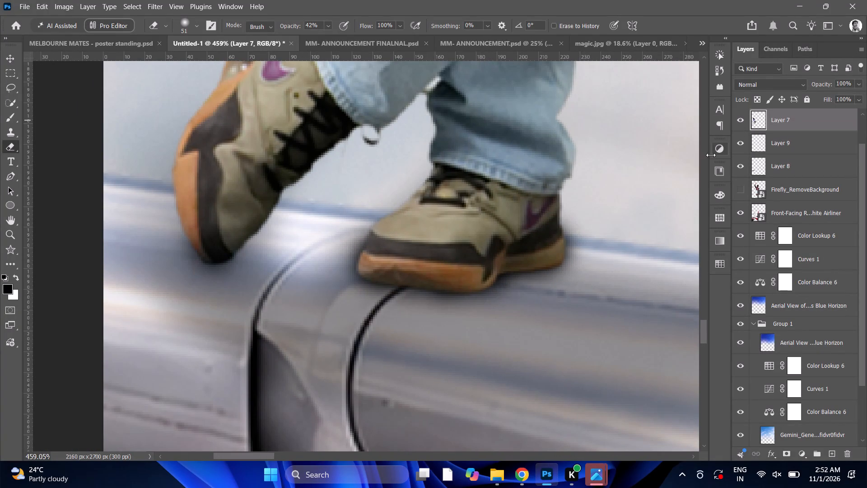
{"action": "left_click", "coordinate": [475, 259]}
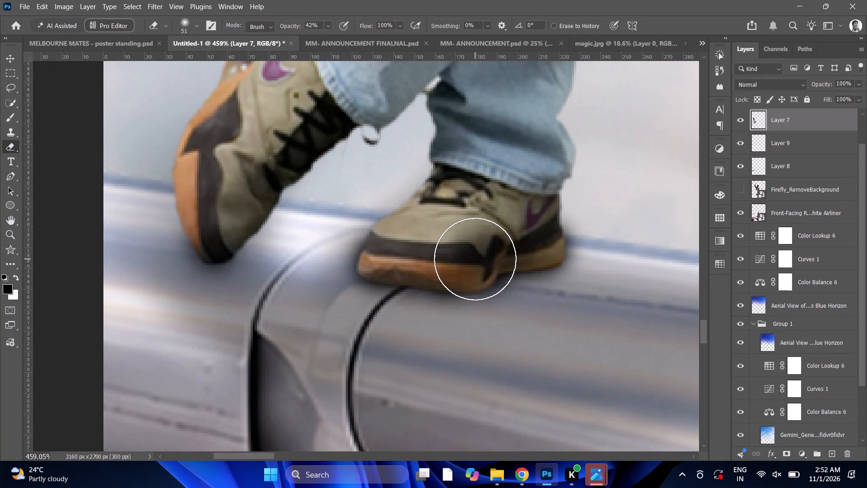
{"action": "key", "text": "ctrl+z"}
{"action": "left_click", "coordinate": [481, 255]}
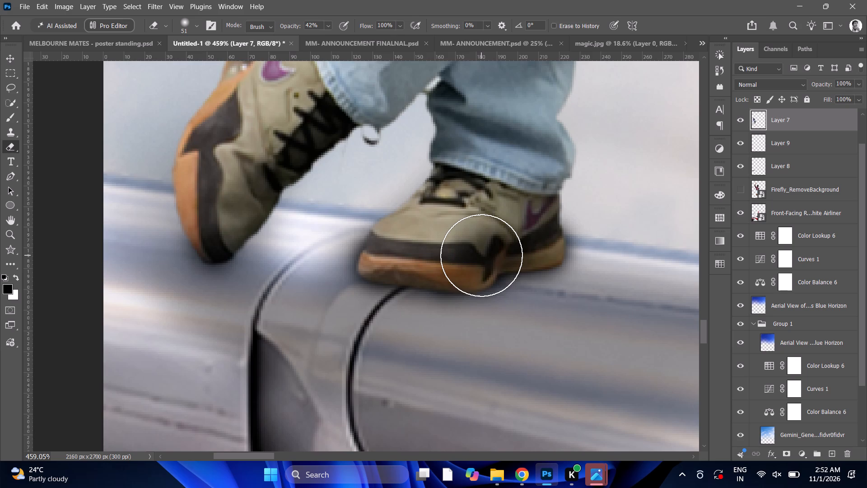
Examine the couple's feet and contact shadows on the wing, both up close and against the whole poster composition.
{"action": "scroll", "coordinate": [515, 235], "scroll_direction": "down", "scroll_amount": 4}
{"action": "scroll", "coordinate": [527, 229], "scroll_direction": "down", "scroll_amount": 9, "text": "alt"}
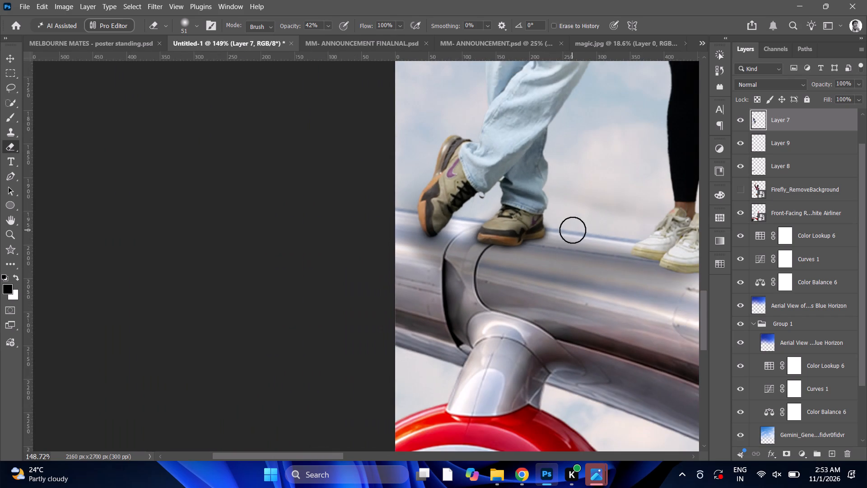
{"action": "scroll", "coordinate": [574, 227], "scroll_direction": "down", "scroll_amount": 7, "text": "alt"}
{"action": "left_click_drag", "start_coordinate": [378, 455], "coordinate": [401, 457]}
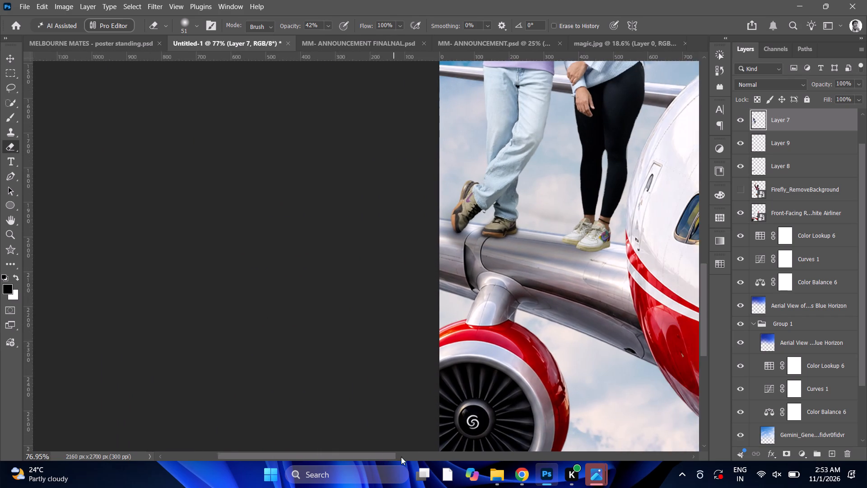
{"action": "left_click_drag", "start_coordinate": [401, 457], "coordinate": [469, 443]}
{"action": "scroll", "coordinate": [405, 324], "scroll_direction": "down", "scroll_amount": 8, "text": "alt"}
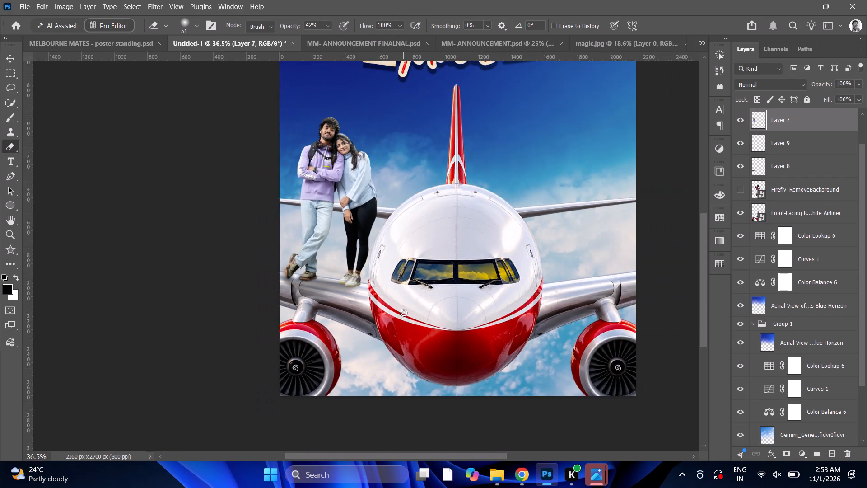
{"action": "scroll", "coordinate": [404, 312], "scroll_direction": "down", "scroll_amount": 3, "text": "alt"}
{"action": "scroll", "coordinate": [467, 244], "scroll_direction": "up", "scroll_amount": 3, "text": "alt"}
{"action": "scroll", "coordinate": [416, 220], "scroll_direction": "up", "scroll_amount": 2, "text": "alt"}
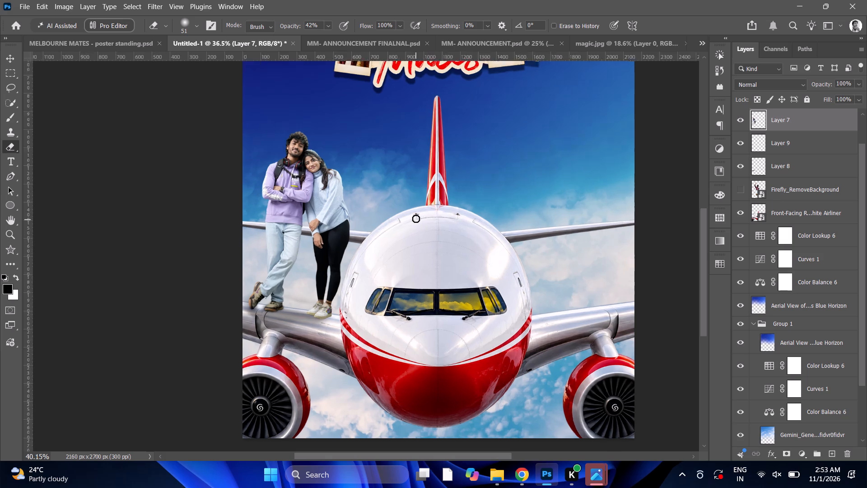
{"action": "scroll", "coordinate": [416, 219], "scroll_direction": "up", "scroll_amount": 2, "text": "alt"}
{"action": "scroll", "coordinate": [268, 330], "scroll_direction": "up", "scroll_amount": 4, "text": "alt"}
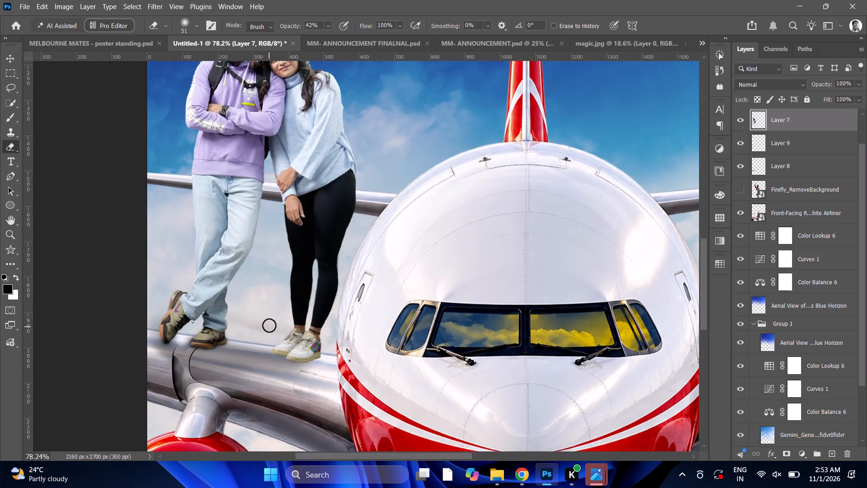
{"action": "scroll", "coordinate": [269, 325], "scroll_direction": "down", "scroll_amount": 15, "text": "alt"}
{"action": "scroll", "coordinate": [270, 321], "scroll_direction": "up", "scroll_amount": 2, "text": "alt"}
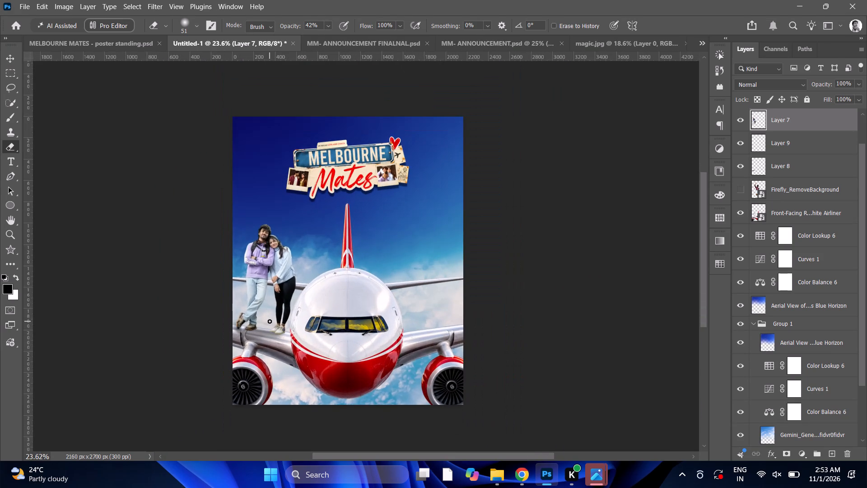
{"action": "scroll", "coordinate": [270, 321], "scroll_direction": "down", "scroll_amount": 3}
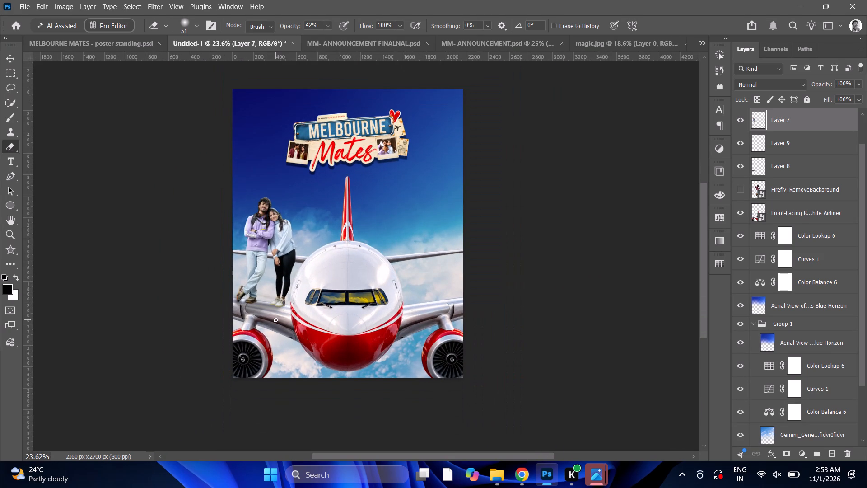
{"action": "scroll", "coordinate": [275, 320], "scroll_direction": "down", "scroll_amount": 4}
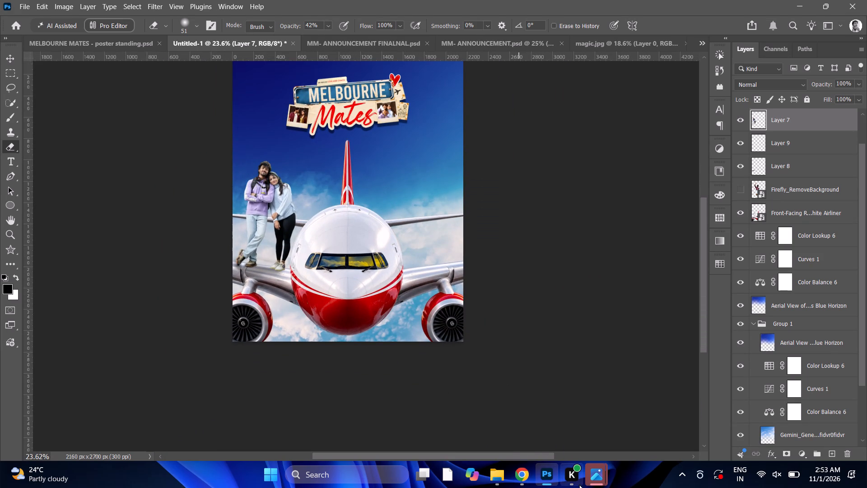
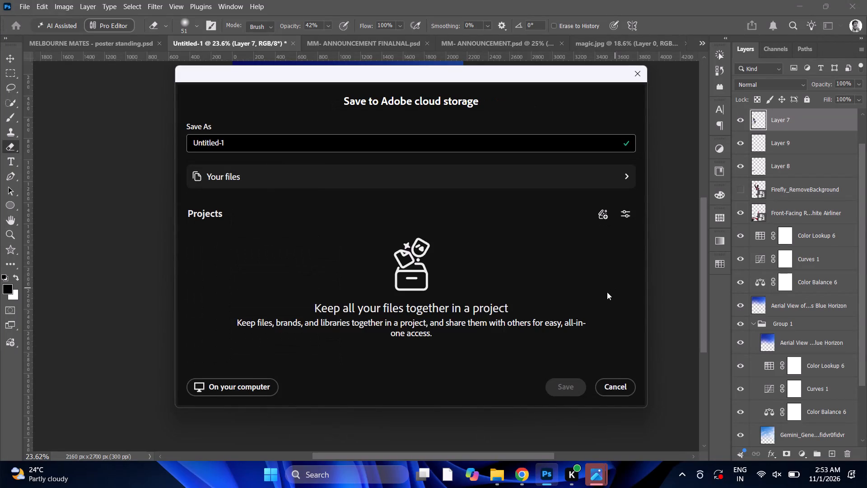
Save the poster on the computer in Downloads as a Photoshop file named mm new, with Maximize Compatibility on.
{"action": "left_click", "coordinate": [235, 385]}
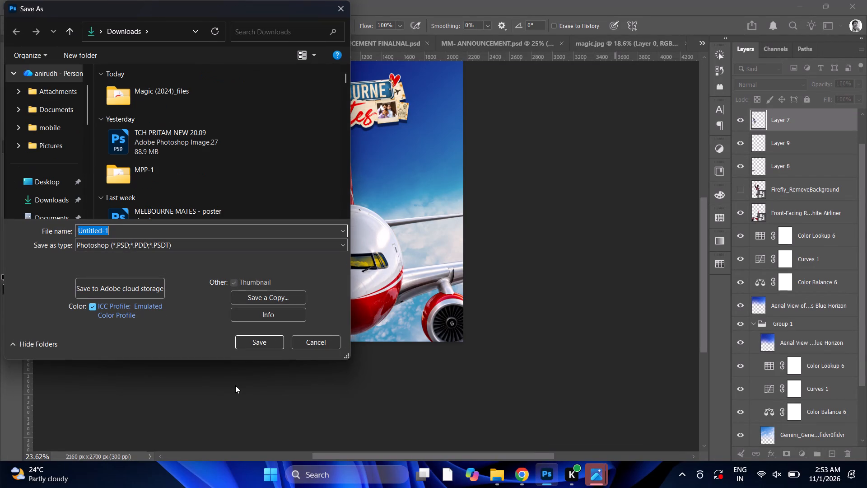
{"action": "type", "text": "mm new"}
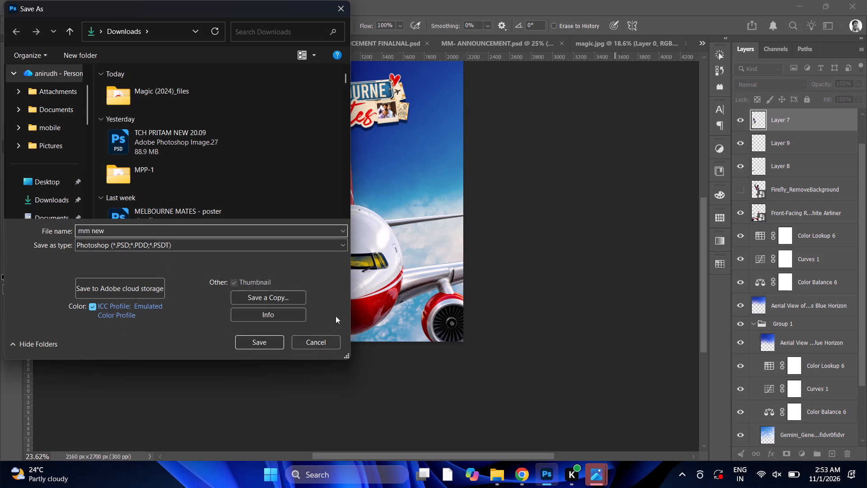
{"action": "left_click", "coordinate": [256, 341]}
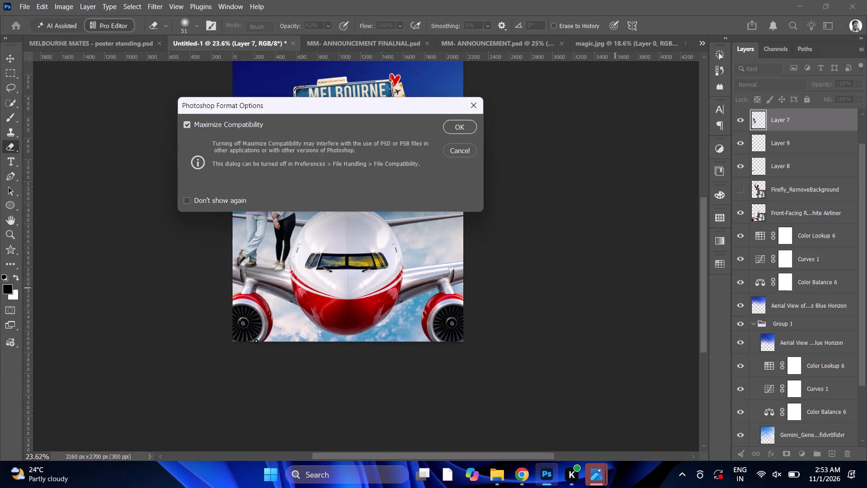
{"action": "left_click", "coordinate": [466, 127]}
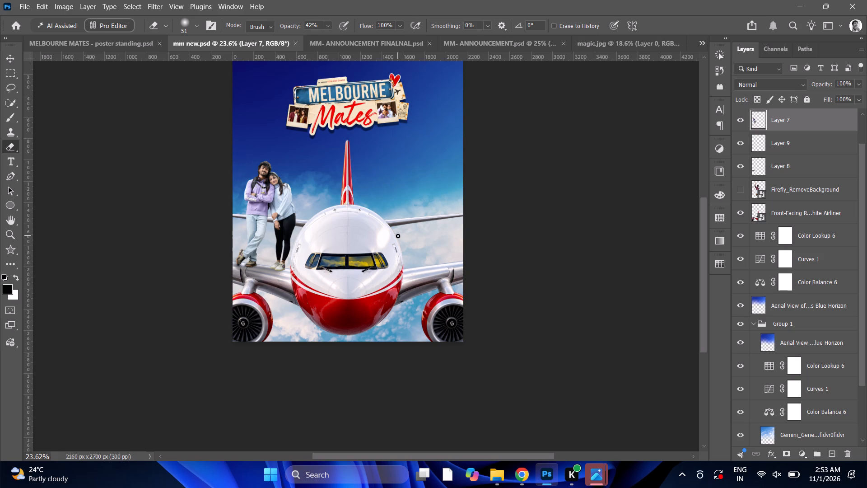
Compare the man's standing shoe on the wing with Layer 7 and the Layer 9 shadow hidden and shown.
{"action": "scroll", "coordinate": [273, 273], "scroll_direction": "up", "scroll_amount": 3}
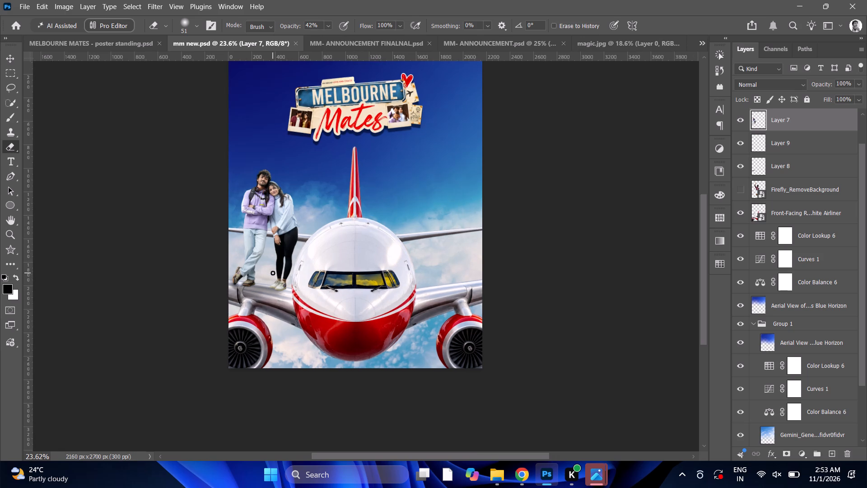
{"action": "scroll", "coordinate": [259, 311], "scroll_direction": "up", "scroll_amount": 11, "text": "alt"}
{"action": "scroll", "coordinate": [286, 284], "scroll_direction": "up", "scroll_amount": 5, "text": "alt"}
{"action": "scroll", "coordinate": [63, 194], "scroll_direction": "up", "scroll_amount": 4, "text": "alt"}
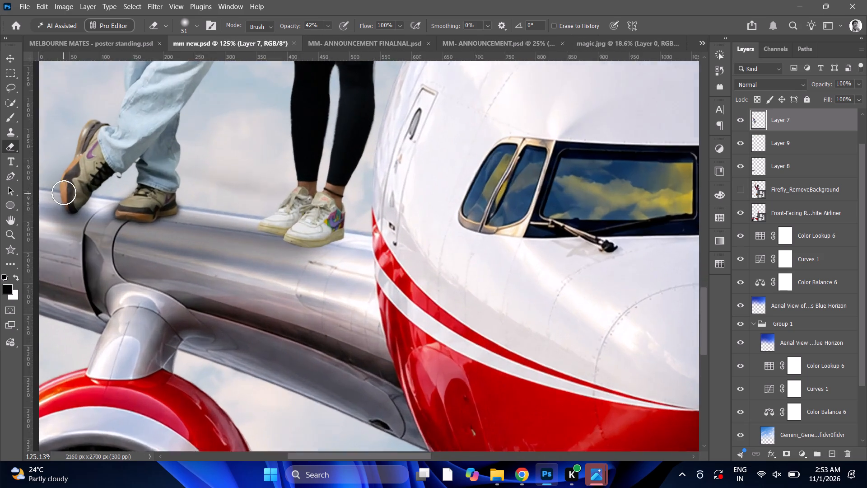
{"action": "scroll", "coordinate": [186, 260], "scroll_direction": "up", "scroll_amount": 5, "text": "alt"}
{"action": "scroll", "coordinate": [131, 239], "scroll_direction": "up", "scroll_amount": 4, "text": "alt"}
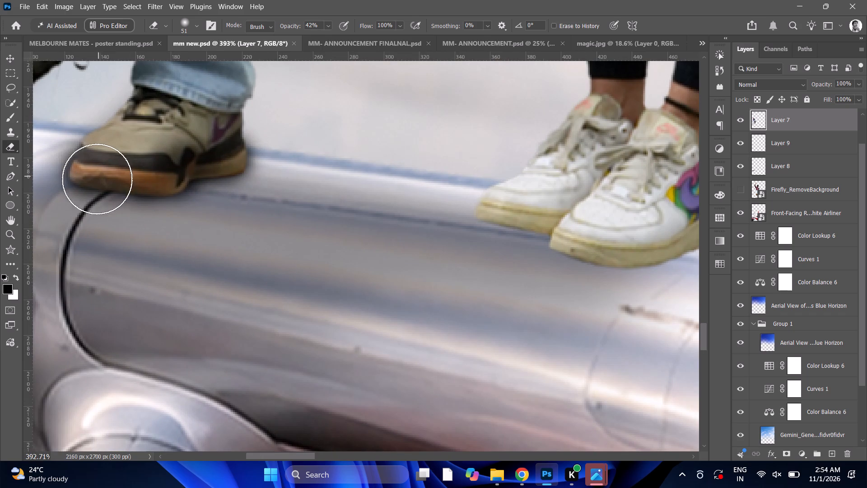
{"action": "left_click", "coordinate": [857, 100]}
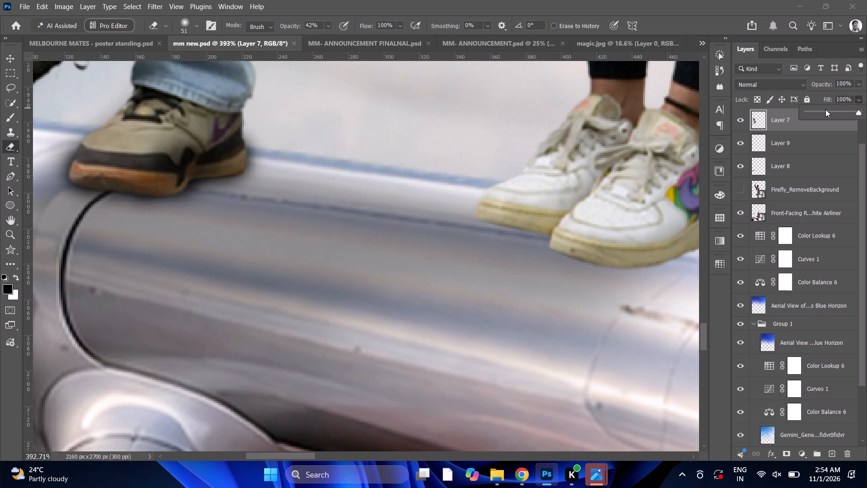
{"action": "left_click", "coordinate": [745, 117]}
{"action": "left_click", "coordinate": [744, 117]}
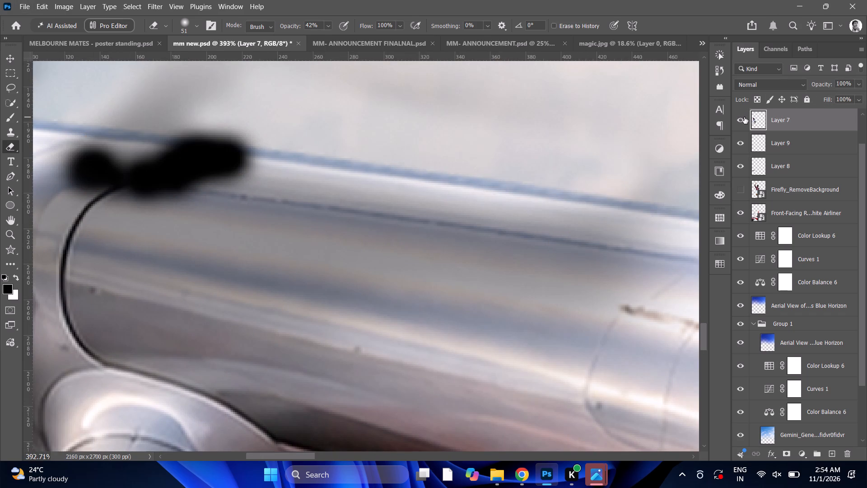
{"action": "left_click", "coordinate": [743, 141]}
{"action": "left_click", "coordinate": [743, 141]}
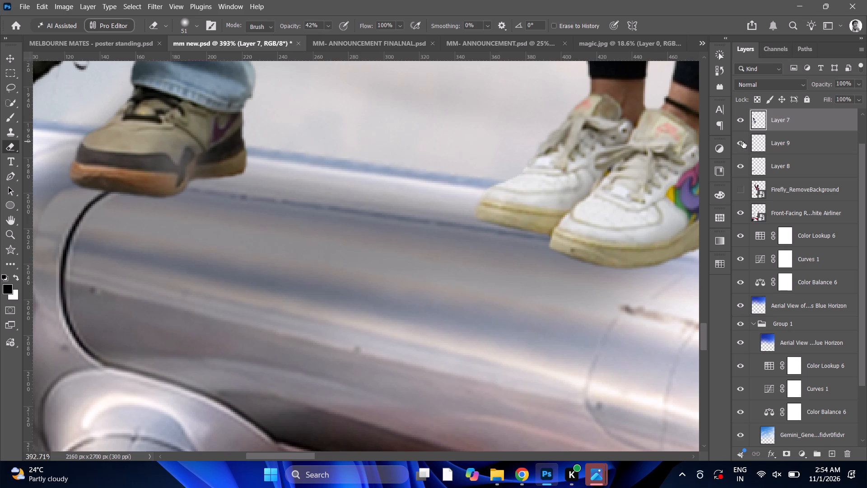
{"action": "left_click", "coordinate": [739, 122]}
{"action": "left_click", "coordinate": [739, 122]}
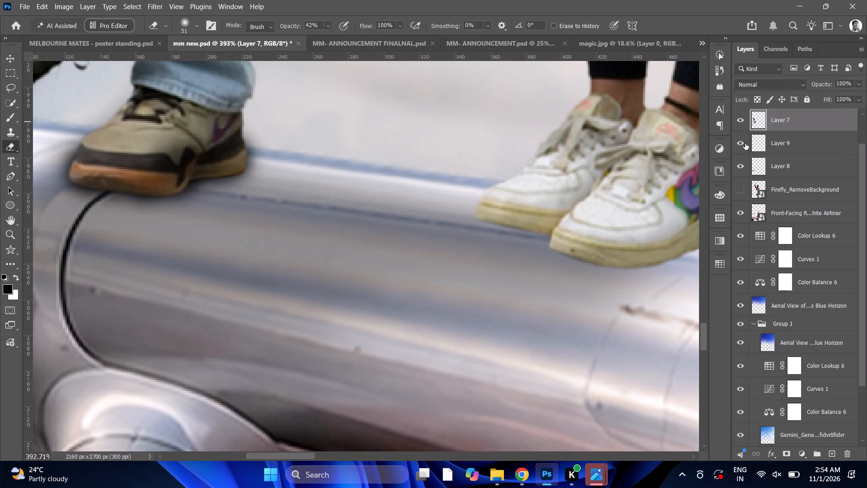
{"action": "scroll", "coordinate": [745, 143], "scroll_direction": "up", "scroll_amount": 1}
{"action": "left_click", "coordinate": [740, 183]}
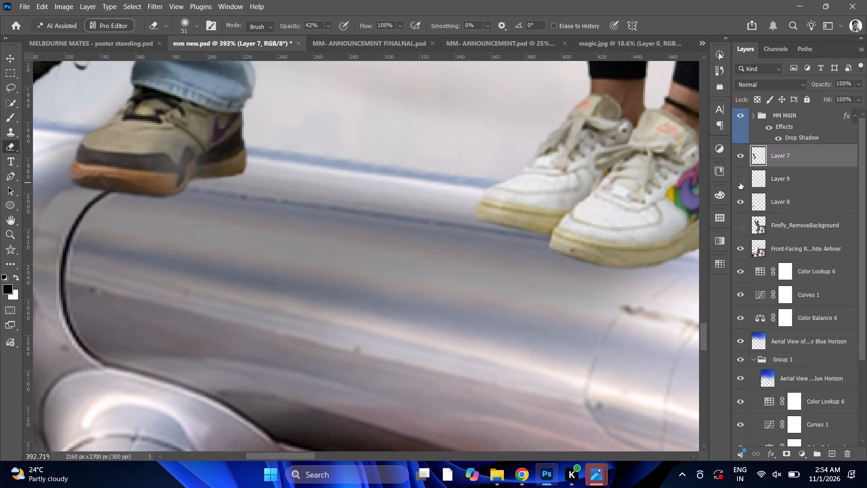
{"action": "left_click", "coordinate": [740, 183]}
{"action": "left_click", "coordinate": [740, 183]}
{"action": "left_click", "coordinate": [740, 183]}
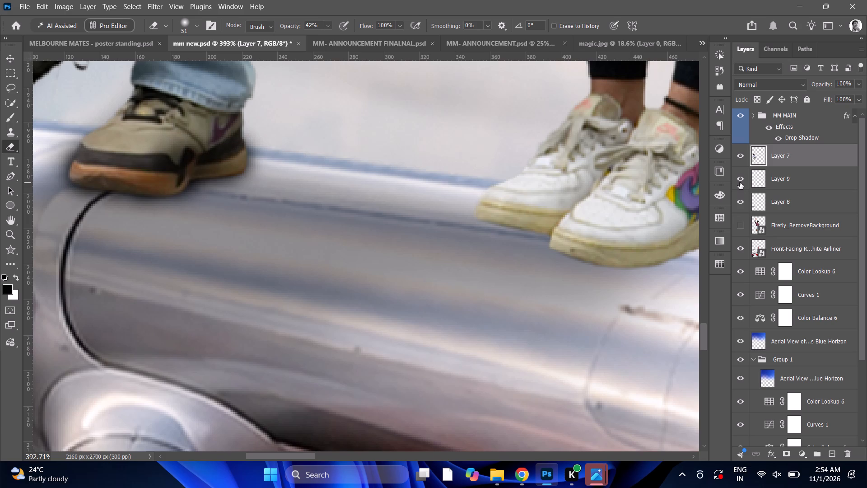
Set the blend mode of the standing shoe's shadow on Layer 9 to Soft Light and check it against the hidden state.
{"action": "left_click", "coordinate": [763, 84]}
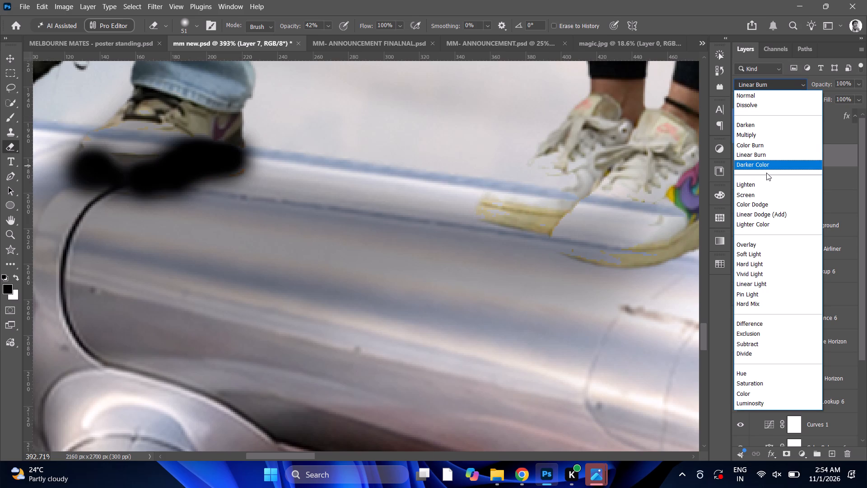
{"action": "left_click", "coordinate": [777, 95]}
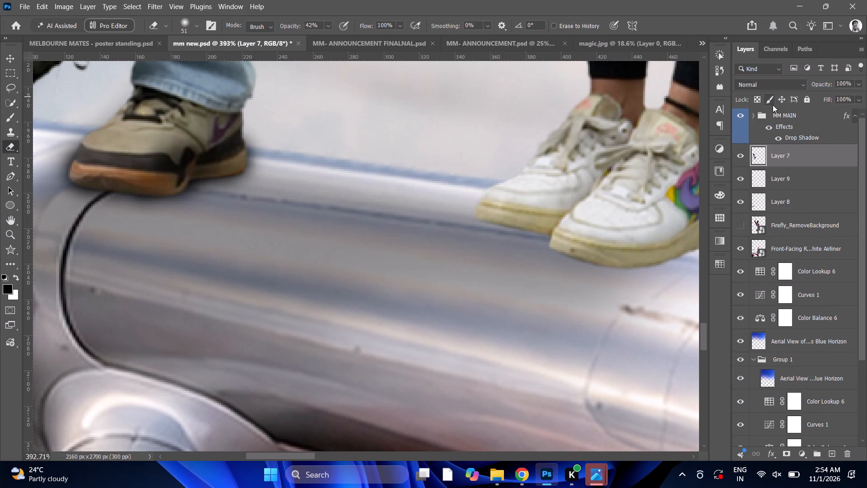
{"action": "left_click", "coordinate": [776, 175]}
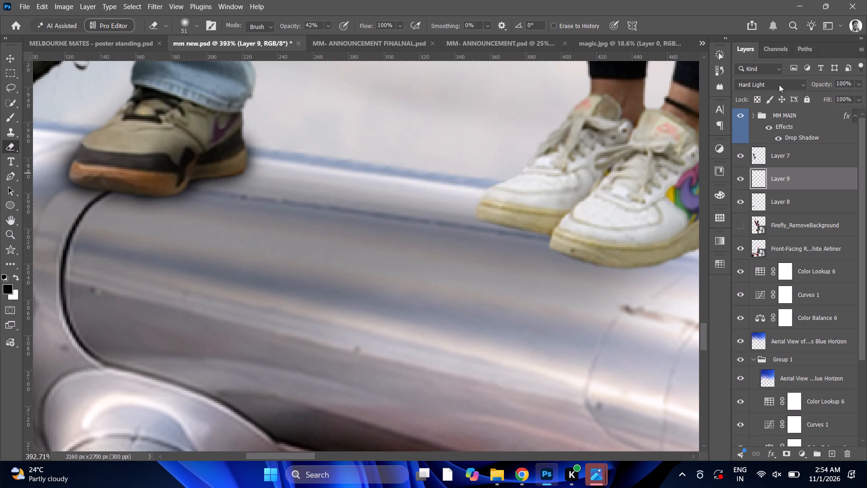
{"action": "left_click", "coordinate": [779, 84]}
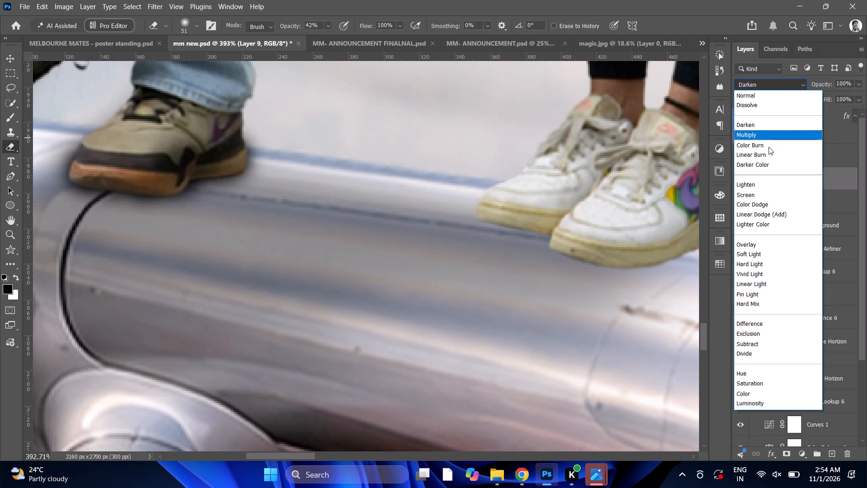
{"action": "left_click", "coordinate": [763, 252]}
{"action": "left_click", "coordinate": [738, 178]}
{"action": "left_click", "coordinate": [738, 178]}
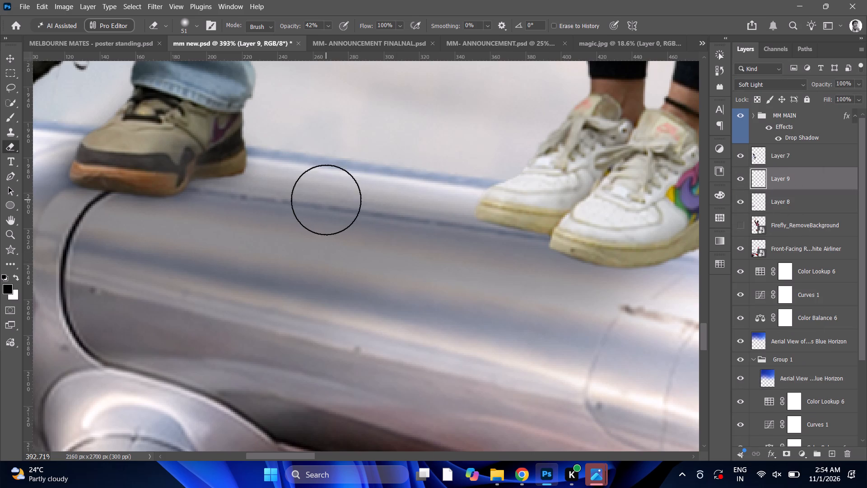
Examine the couple on the wing and the softened shoe shadow, both up close and within the whole poster composition.
{"action": "scroll", "coordinate": [326, 200], "scroll_direction": "down", "scroll_amount": 8, "text": "alt"}
{"action": "scroll", "coordinate": [173, 170], "scroll_direction": "down", "scroll_amount": 16, "text": "alt"}
{"action": "scroll", "coordinate": [268, 156], "scroll_direction": "down", "scroll_amount": 2, "text": "alt"}
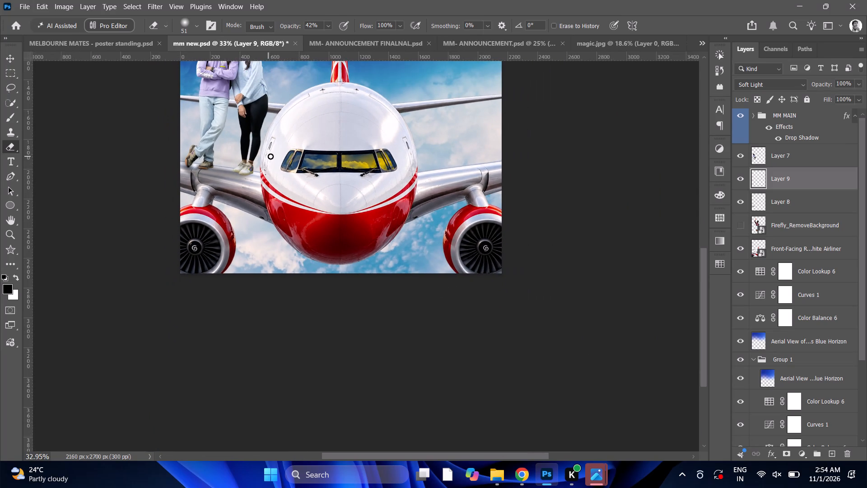
{"action": "scroll", "coordinate": [273, 156], "scroll_direction": "up", "scroll_amount": 11}
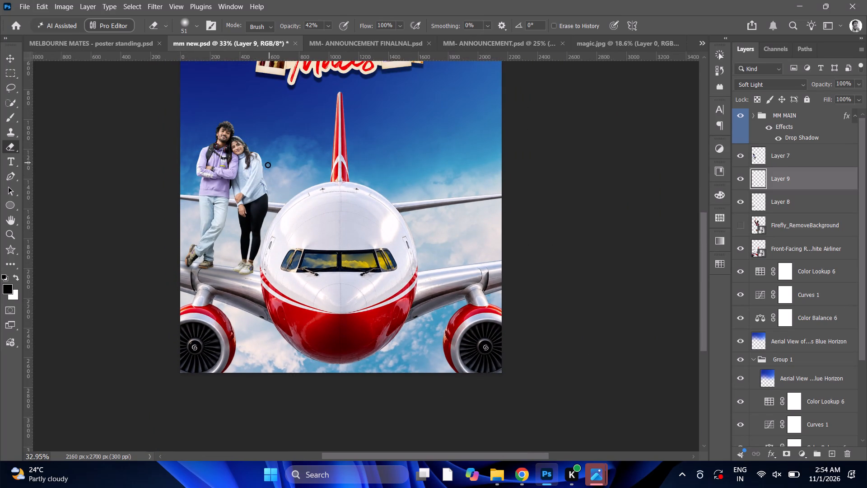
{"action": "scroll", "coordinate": [265, 195], "scroll_direction": "up", "scroll_amount": 7, "text": "alt"}
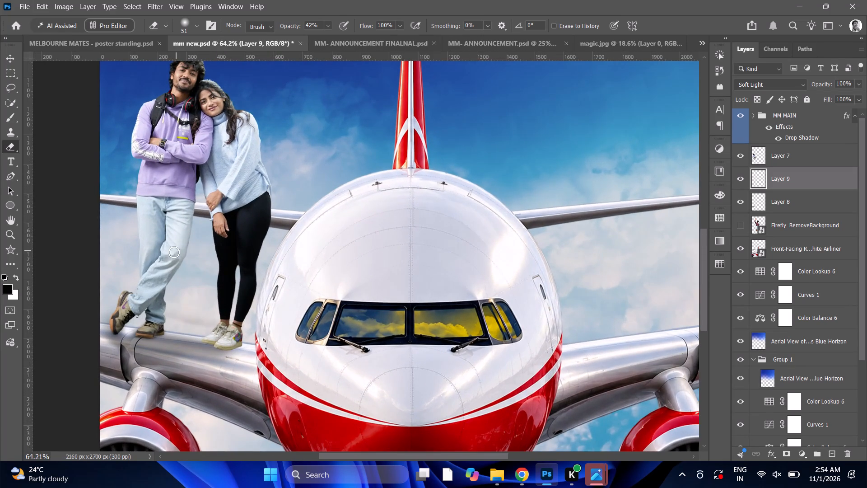
{"action": "scroll", "coordinate": [123, 291], "scroll_direction": "up", "scroll_amount": 13, "text": "alt"}
{"action": "scroll", "coordinate": [128, 287], "scroll_direction": "down", "scroll_amount": 5, "text": "alt"}
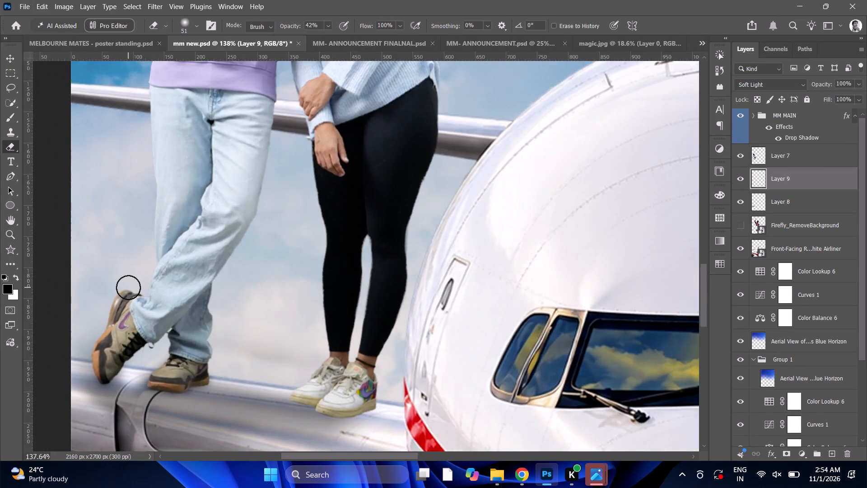
{"action": "scroll", "coordinate": [128, 287], "scroll_direction": "down", "scroll_amount": 13, "text": "alt"}
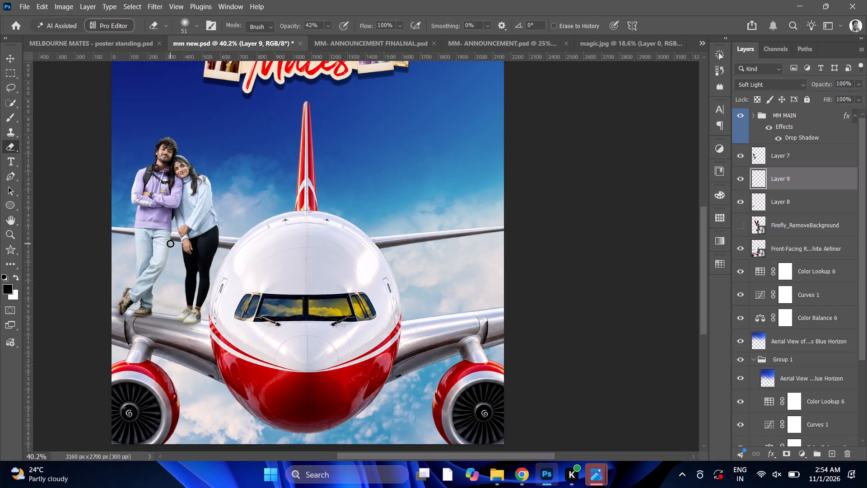
{"action": "scroll", "coordinate": [170, 244], "scroll_direction": "down", "scroll_amount": 3, "text": "alt"}
{"action": "scroll", "coordinate": [170, 244], "scroll_direction": "up", "scroll_amount": 9, "text": "alt"}
{"action": "scroll", "coordinate": [177, 148], "scroll_direction": "up", "scroll_amount": 9, "text": "alt"}
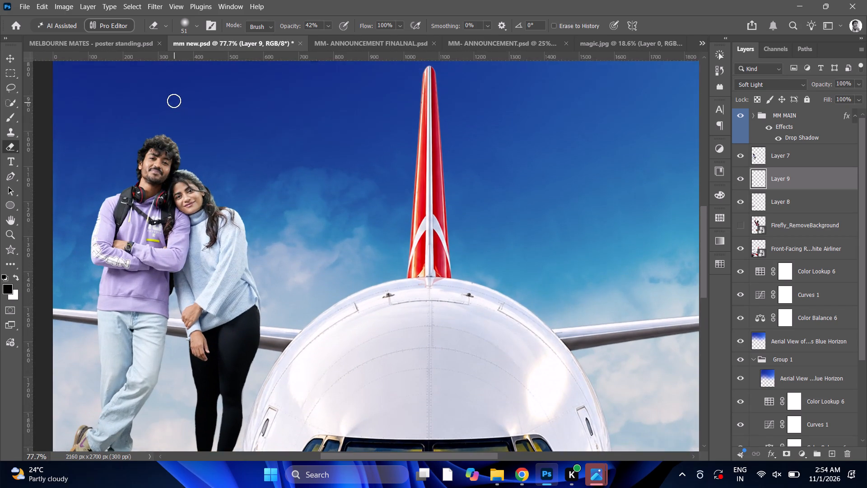
{"action": "scroll", "coordinate": [174, 101], "scroll_direction": "up", "scroll_amount": 4, "text": "alt"}
{"action": "scroll", "coordinate": [171, 100], "scroll_direction": "down", "scroll_amount": 12, "text": "alt"}
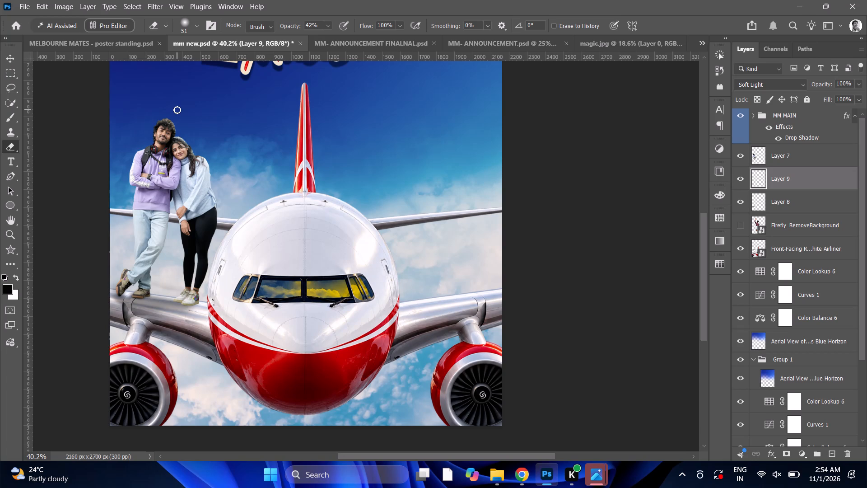
{"action": "scroll", "coordinate": [185, 112], "scroll_direction": "up", "scroll_amount": 3}
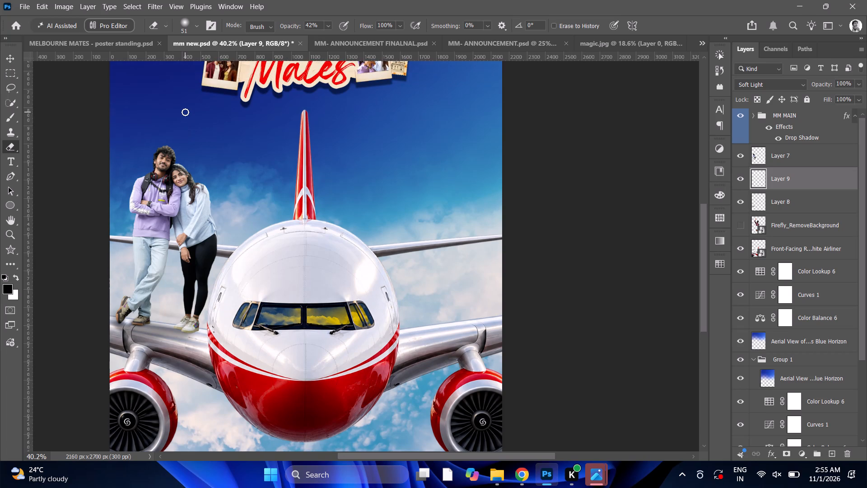
{"action": "scroll", "coordinate": [185, 112], "scroll_direction": "down", "scroll_amount": 4}
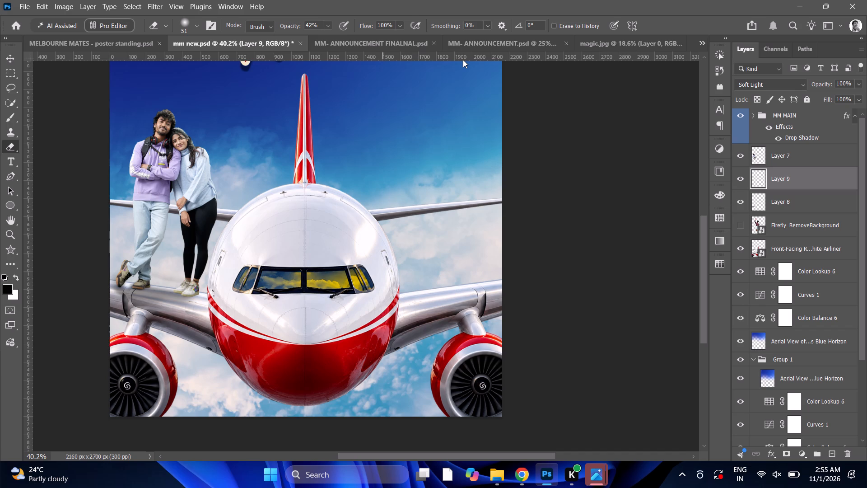
Copy the sunglasses-wearing couple on Layer 14 from MELBOURNE MATES - poster standing.psd into mm new.psd, over the airliner's wing opposite the first couple.
{"action": "left_click", "coordinate": [517, 47]}
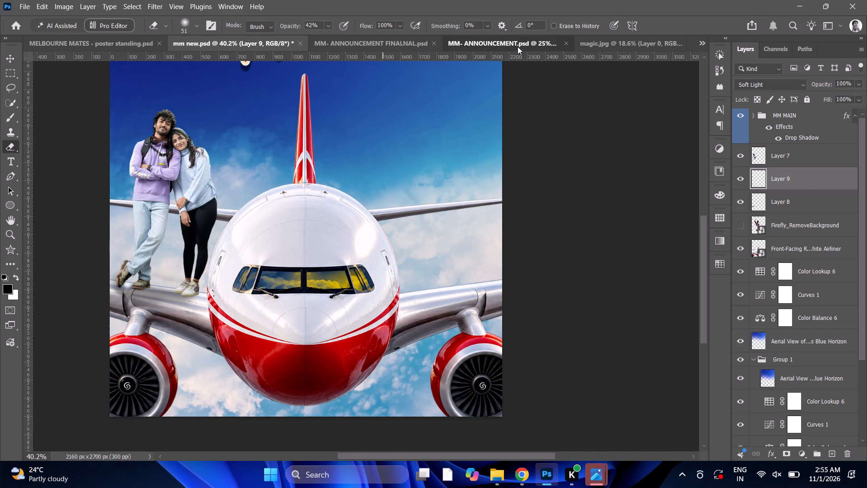
{"action": "left_click", "coordinate": [387, 42]}
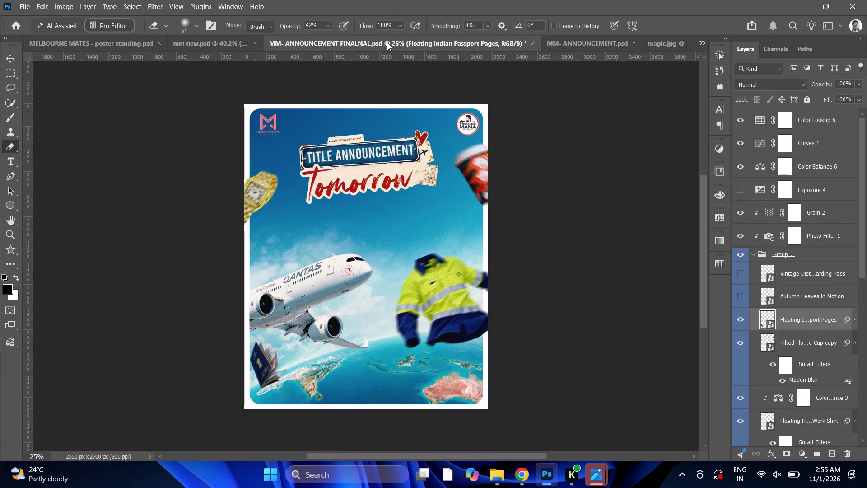
{"action": "left_click", "coordinate": [176, 45]}
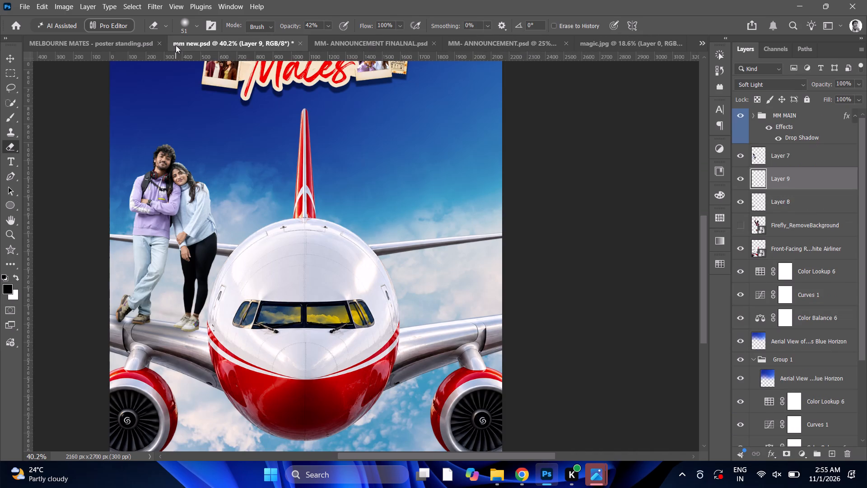
{"action": "left_click", "coordinate": [124, 44]}
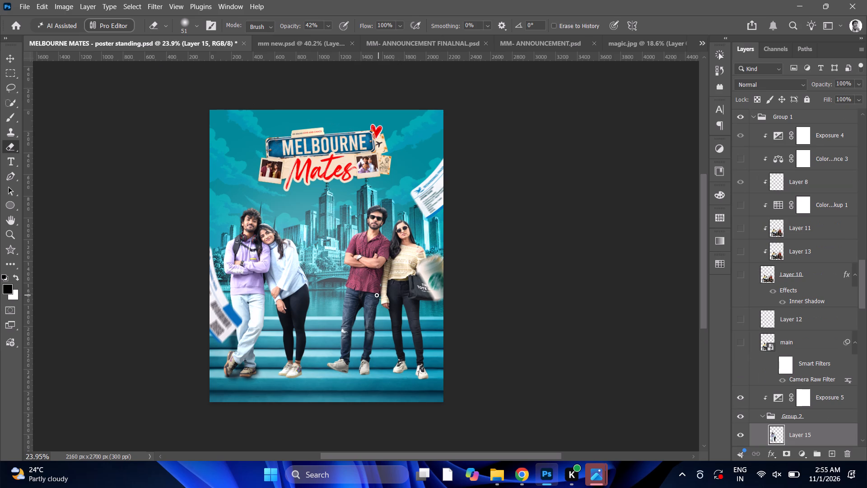
{"action": "left_click", "coordinate": [376, 244], "text": "ctrl"}
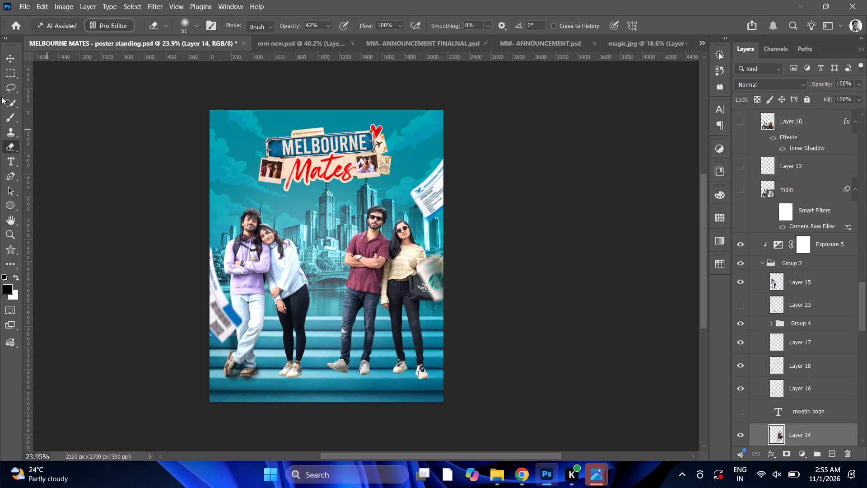
{"action": "left_click", "coordinate": [14, 61]}
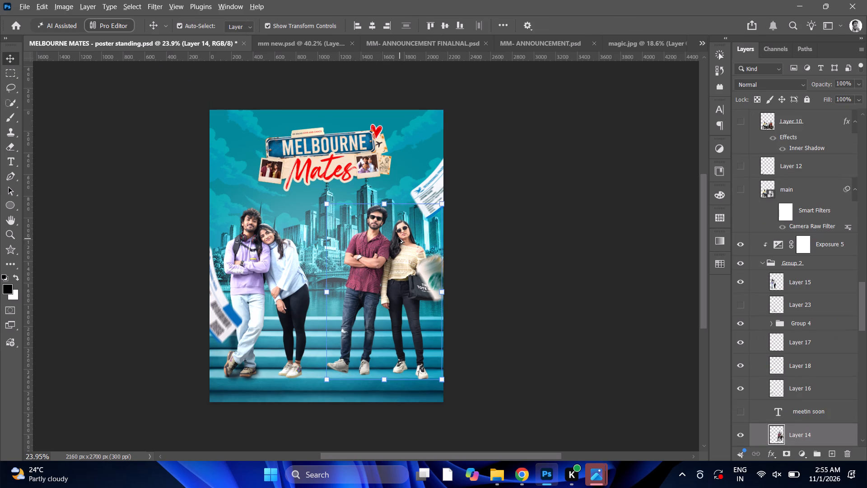
{"action": "left_click", "coordinate": [398, 238], "text": "alt"}
{"action": "left_click_drag", "start_coordinate": [785, 436], "coordinate": [290, 42]}
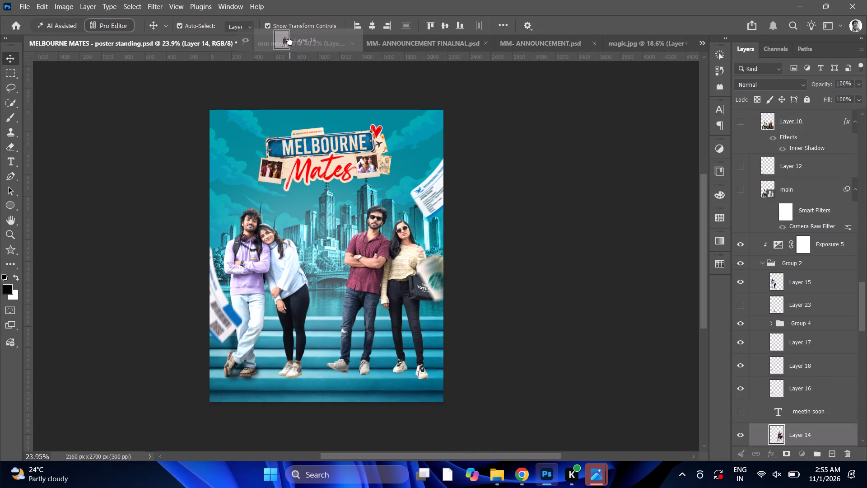
{"action": "left_click_drag", "start_coordinate": [290, 42], "coordinate": [432, 267]}
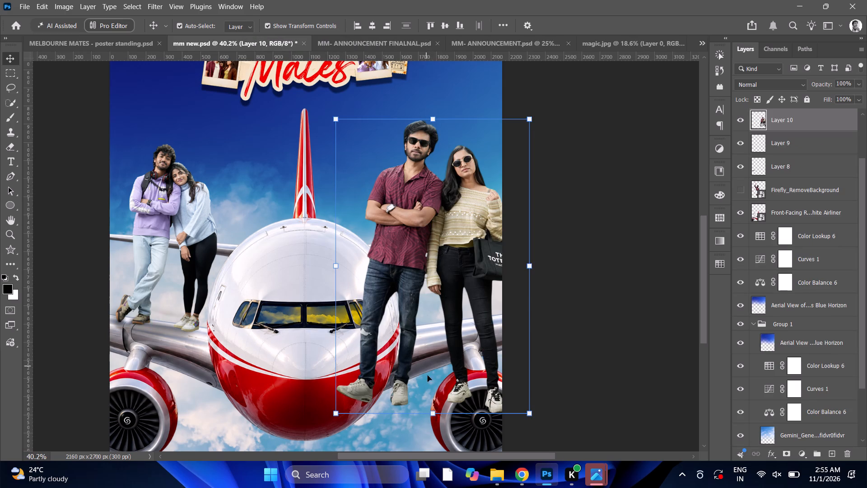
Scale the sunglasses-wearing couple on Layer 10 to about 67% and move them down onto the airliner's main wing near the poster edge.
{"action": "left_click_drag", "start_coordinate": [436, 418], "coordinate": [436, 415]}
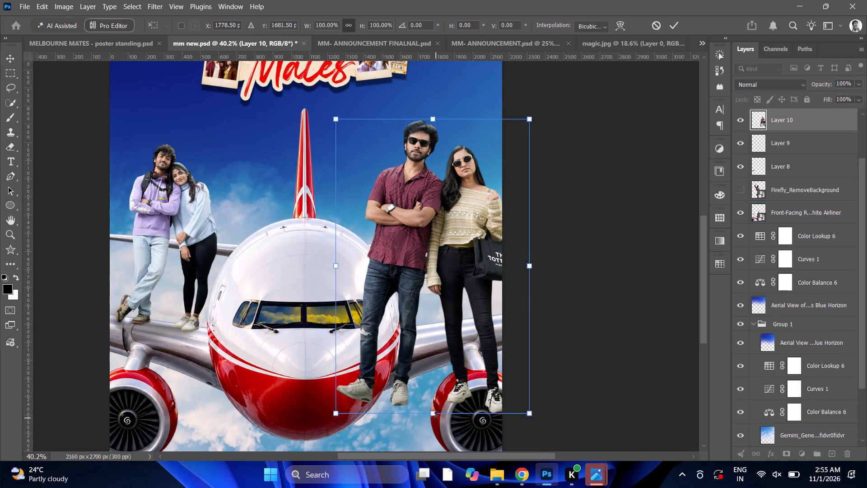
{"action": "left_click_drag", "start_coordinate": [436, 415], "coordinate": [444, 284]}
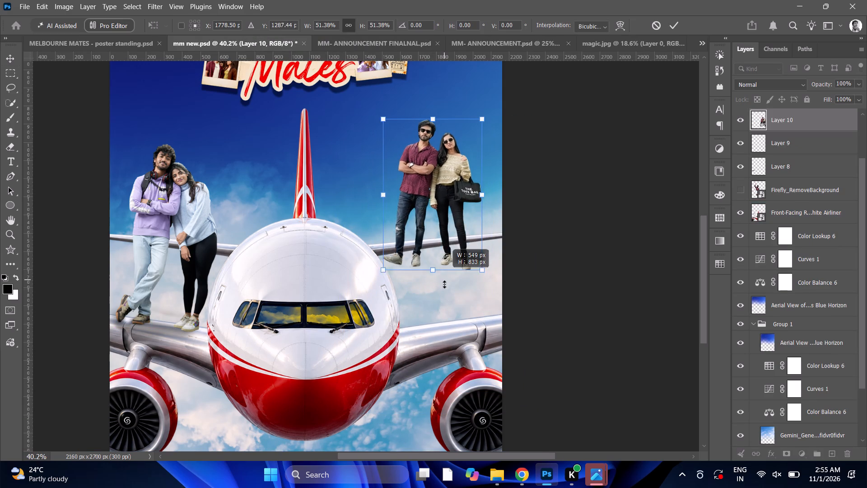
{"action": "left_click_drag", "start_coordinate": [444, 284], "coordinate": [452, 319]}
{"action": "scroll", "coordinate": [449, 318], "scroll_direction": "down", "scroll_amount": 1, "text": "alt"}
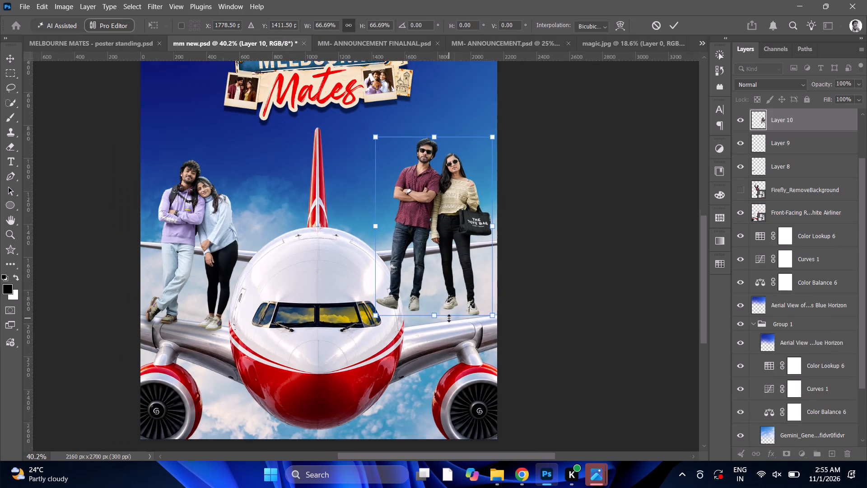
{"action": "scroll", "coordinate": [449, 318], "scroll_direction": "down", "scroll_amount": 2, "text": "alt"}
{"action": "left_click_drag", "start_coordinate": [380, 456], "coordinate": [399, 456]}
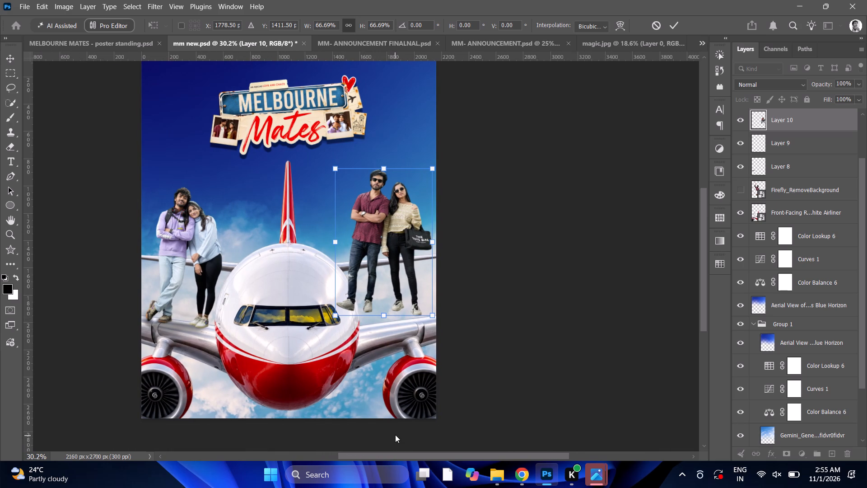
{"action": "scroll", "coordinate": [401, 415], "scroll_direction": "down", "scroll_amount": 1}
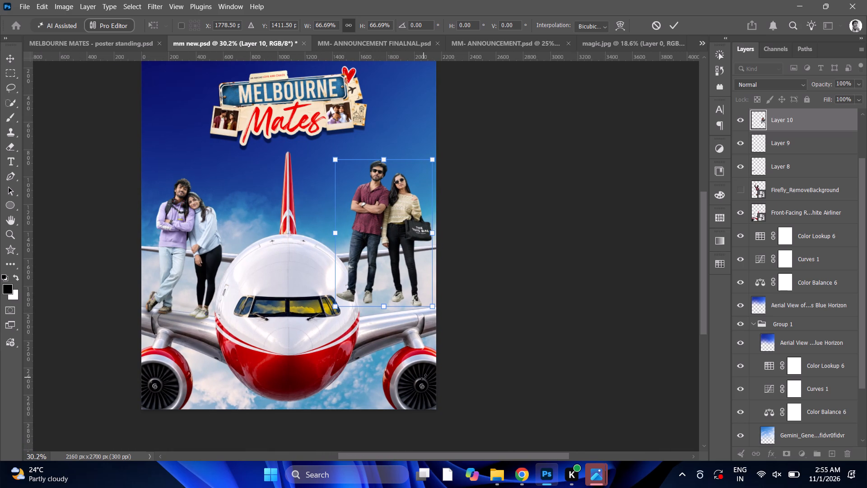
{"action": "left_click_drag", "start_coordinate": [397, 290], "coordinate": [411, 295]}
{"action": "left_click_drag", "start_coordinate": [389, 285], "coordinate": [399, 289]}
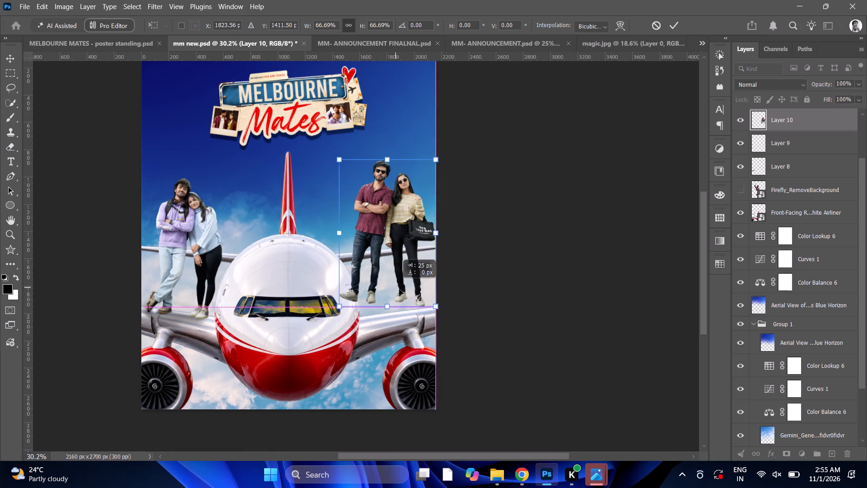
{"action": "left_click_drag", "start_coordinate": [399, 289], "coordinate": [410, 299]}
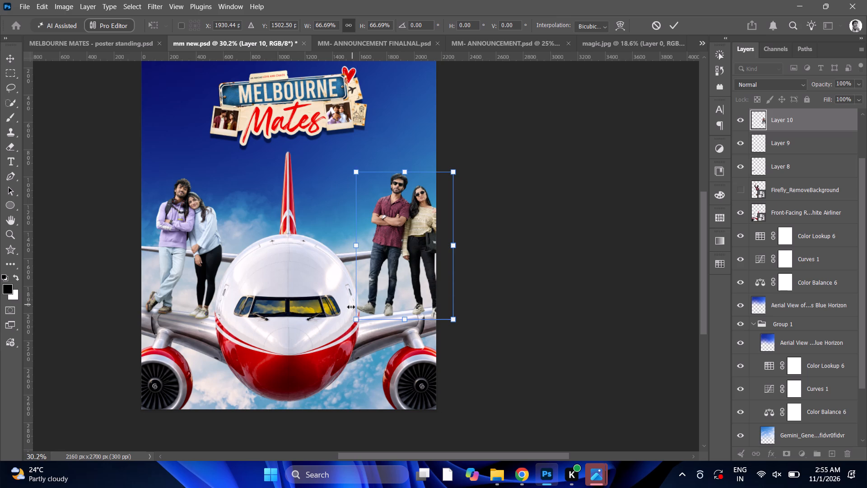
Rotate the sunglasses-wearing couple about -8.4° and shift them inward so their feet follow the main wing's slope.
{"action": "left_click_drag", "start_coordinate": [346, 323], "coordinate": [348, 349]}
{"action": "scroll", "coordinate": [356, 327], "scroll_direction": "down", "scroll_amount": 9, "text": "alt"}
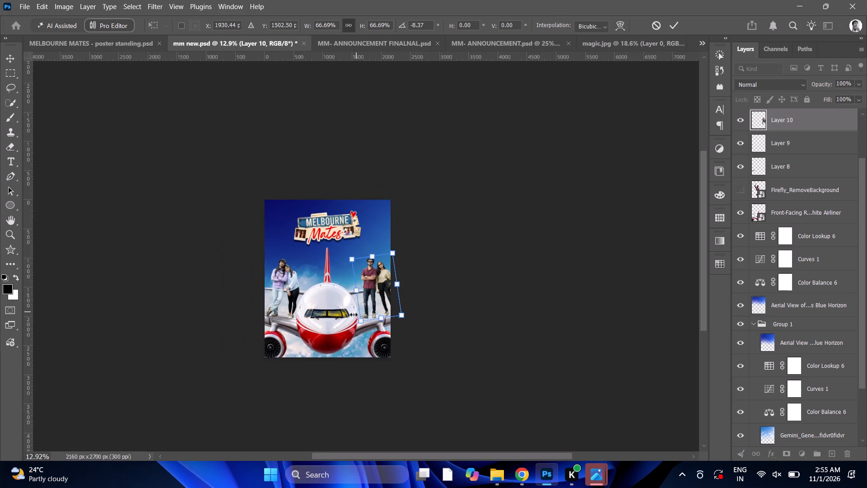
{"action": "scroll", "coordinate": [361, 322], "scroll_direction": "up", "scroll_amount": 9, "text": "alt"}
{"action": "left_click_drag", "start_coordinate": [420, 269], "coordinate": [415, 272]}
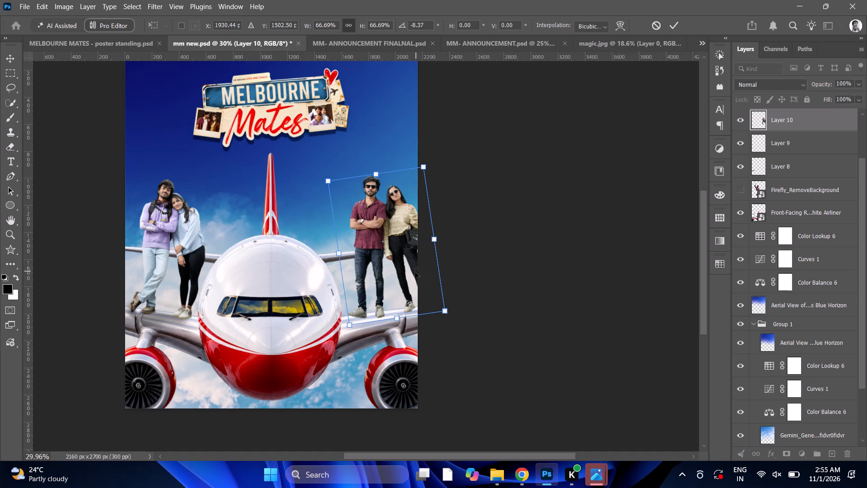
{"action": "left_click_drag", "start_coordinate": [415, 272], "coordinate": [412, 274]}
{"action": "left_click_drag", "start_coordinate": [405, 278], "coordinate": [396, 287]}
{"action": "left_click_drag", "start_coordinate": [401, 288], "coordinate": [395, 291]}
{"action": "scroll", "coordinate": [396, 285], "scroll_direction": "down", "scroll_amount": 9, "text": "alt"}
{"action": "scroll", "coordinate": [385, 281], "scroll_direction": "up", "scroll_amount": 2, "text": "alt"}
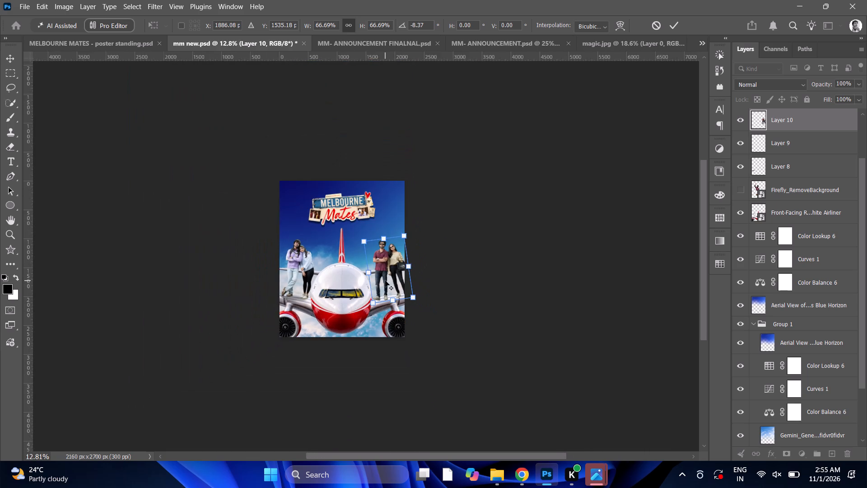
{"action": "scroll", "coordinate": [385, 281], "scroll_direction": "up", "scroll_amount": 2, "text": "alt"}
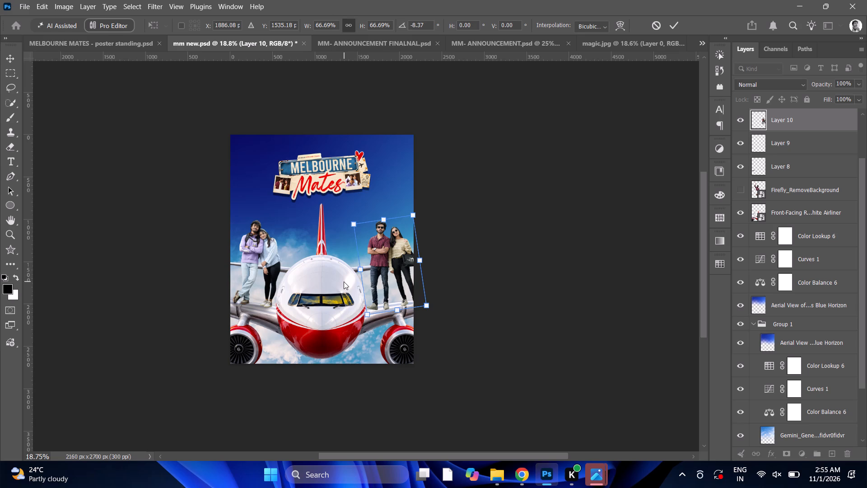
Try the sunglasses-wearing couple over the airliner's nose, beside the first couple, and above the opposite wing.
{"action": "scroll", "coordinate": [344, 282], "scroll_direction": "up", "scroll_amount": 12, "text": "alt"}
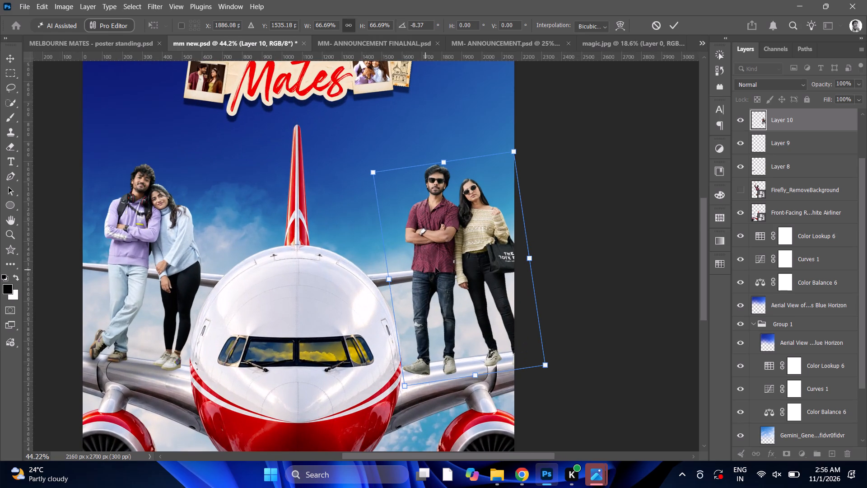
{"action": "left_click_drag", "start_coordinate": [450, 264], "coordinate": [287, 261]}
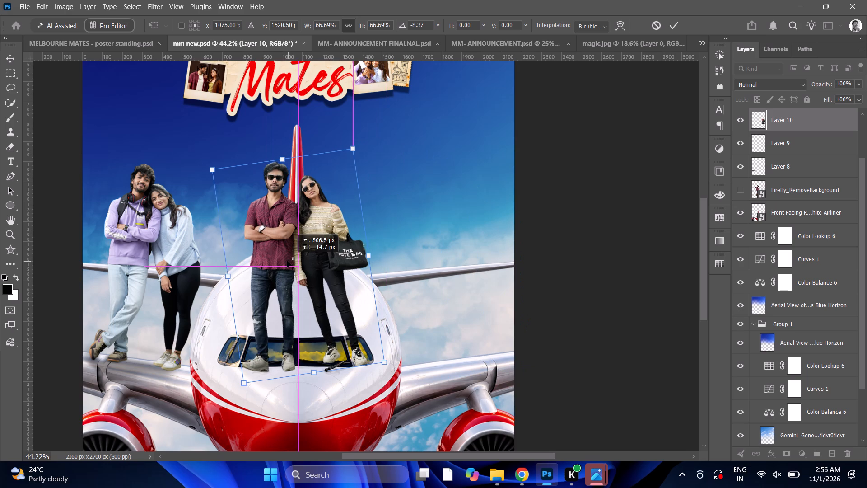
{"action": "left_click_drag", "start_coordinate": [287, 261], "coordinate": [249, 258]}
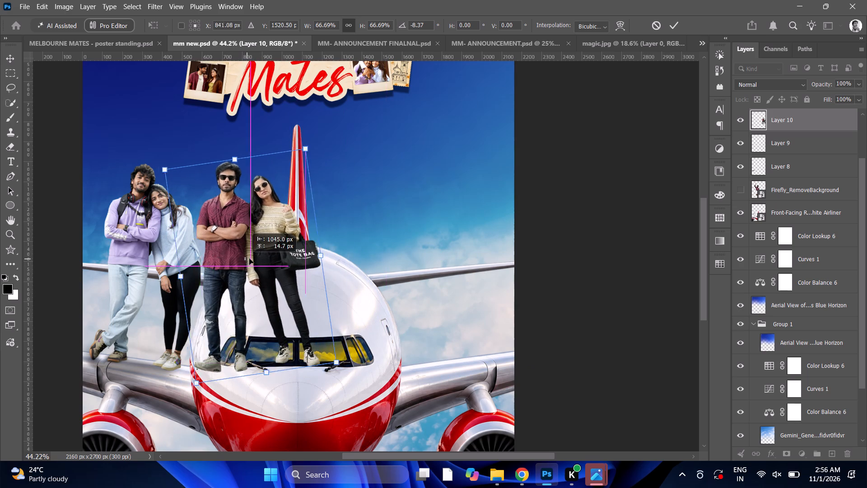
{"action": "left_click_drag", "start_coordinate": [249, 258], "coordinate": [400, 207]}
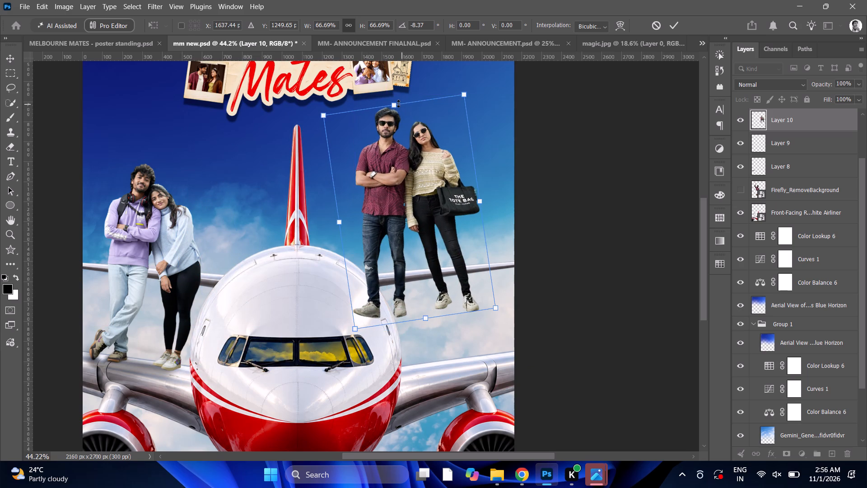
Shrink the sunglasses-wearing couple to about 29.5%, stand them on the thin rear wing beside the fuselage, and apply the transform.
{"action": "left_click_drag", "start_coordinate": [398, 103], "coordinate": [415, 216]}
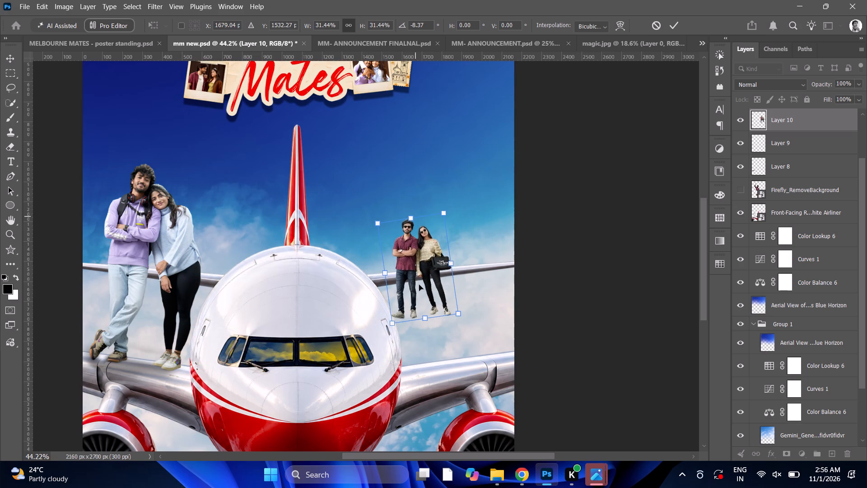
{"action": "left_click_drag", "start_coordinate": [419, 286], "coordinate": [419, 244]}
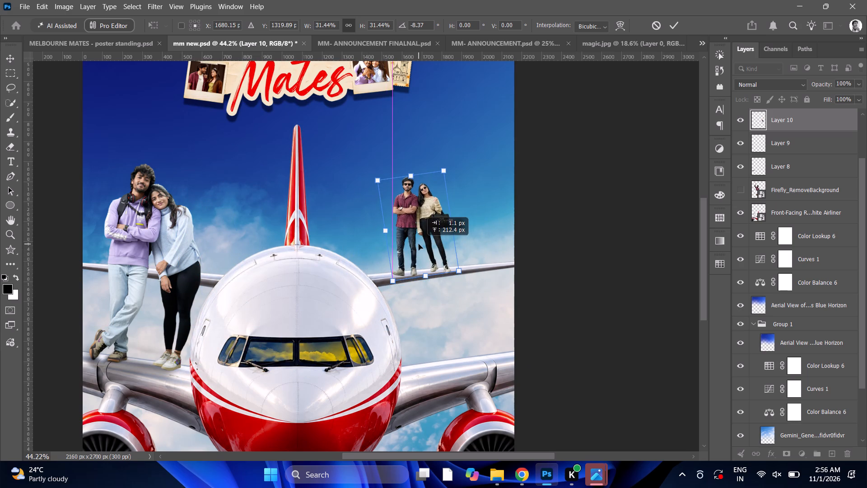
{"action": "left_click_drag", "start_coordinate": [419, 244], "coordinate": [419, 245]}
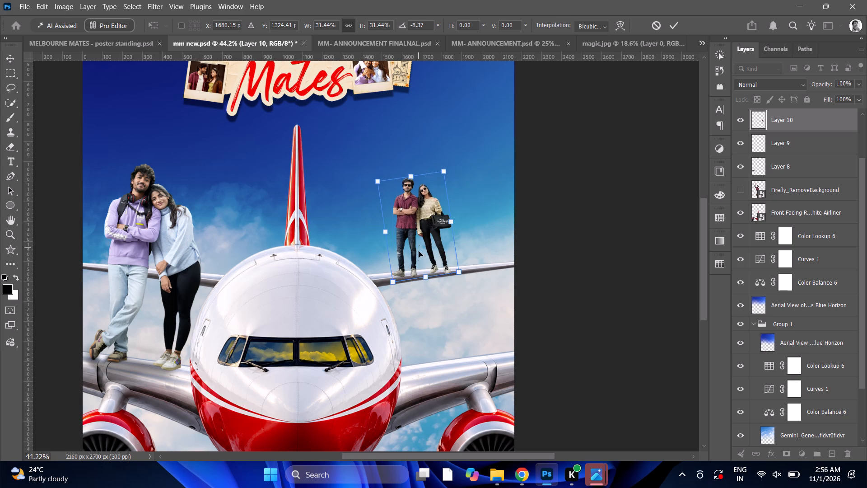
{"action": "left_click_drag", "start_coordinate": [426, 280], "coordinate": [425, 274]}
{"action": "left_click", "coordinate": [441, 233]}
{"action": "left_click_drag", "start_coordinate": [433, 234], "coordinate": [433, 238]}
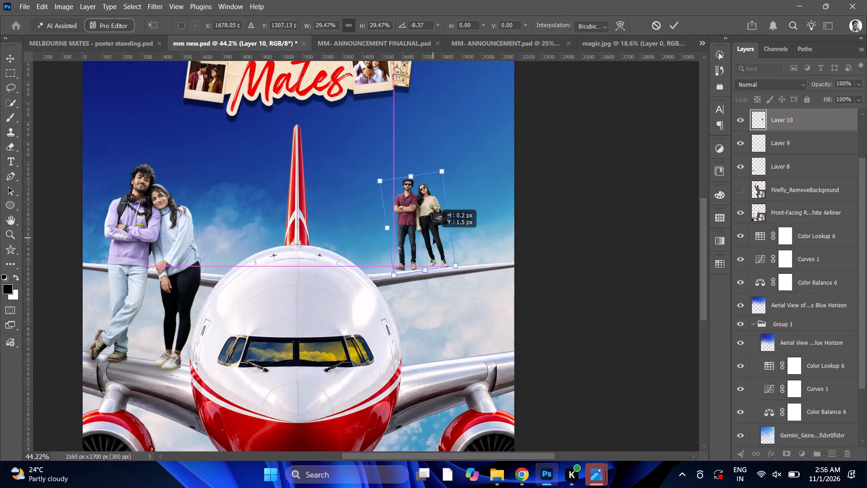
{"action": "left_click_drag", "start_coordinate": [433, 238], "coordinate": [433, 238]}
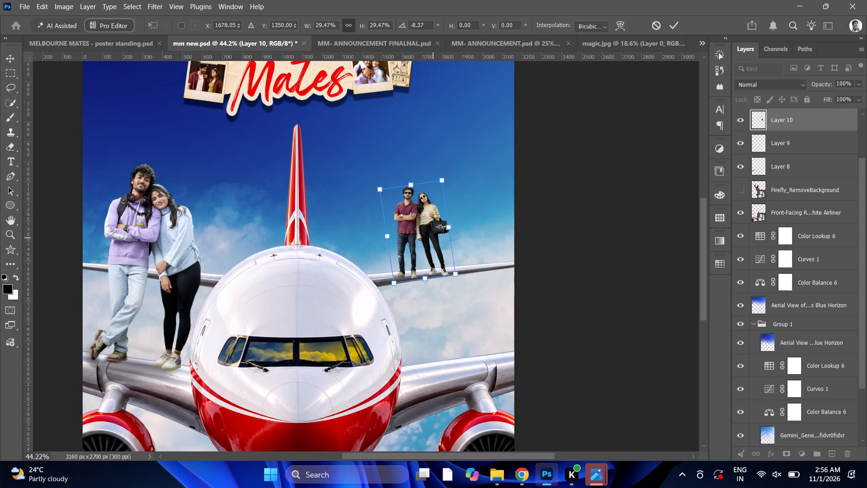
{"action": "scroll", "coordinate": [597, 151], "scroll_direction": "down", "scroll_amount": 7, "text": "alt"}
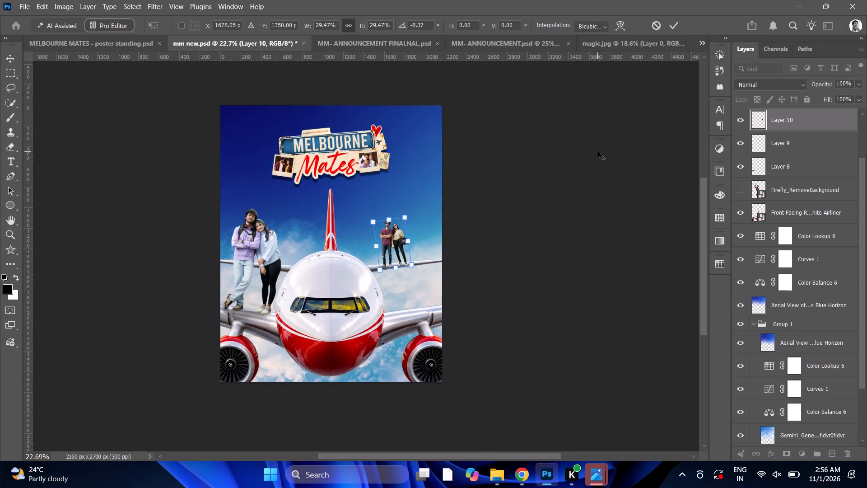
{"action": "scroll", "coordinate": [597, 151], "scroll_direction": "down", "scroll_amount": 3, "text": "alt"}
{"action": "scroll", "coordinate": [475, 203], "scroll_direction": "up", "scroll_amount": 8, "text": "alt"}
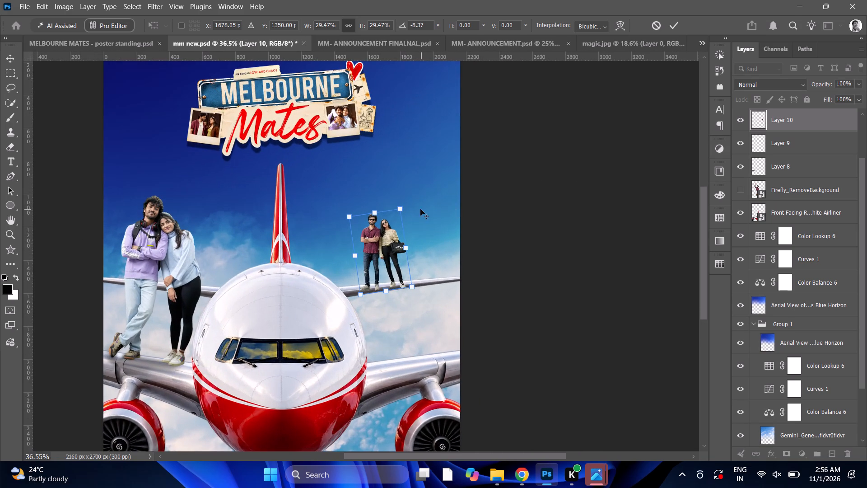
{"action": "left_click", "coordinate": [382, 231]}
{"action": "left_click", "coordinate": [383, 230]}
{"action": "left_click", "coordinate": [670, 27]}
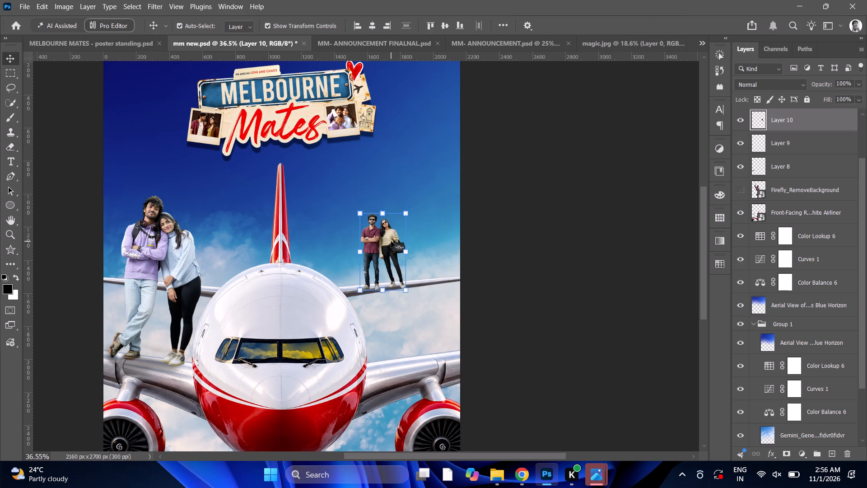
Nudge the sunglasses-wearing couple slightly up and outward along the thin rear wing, and deselect the layer.
{"action": "left_click_drag", "start_coordinate": [391, 241], "coordinate": [397, 236]}
{"action": "left_click", "coordinate": [623, 151]}
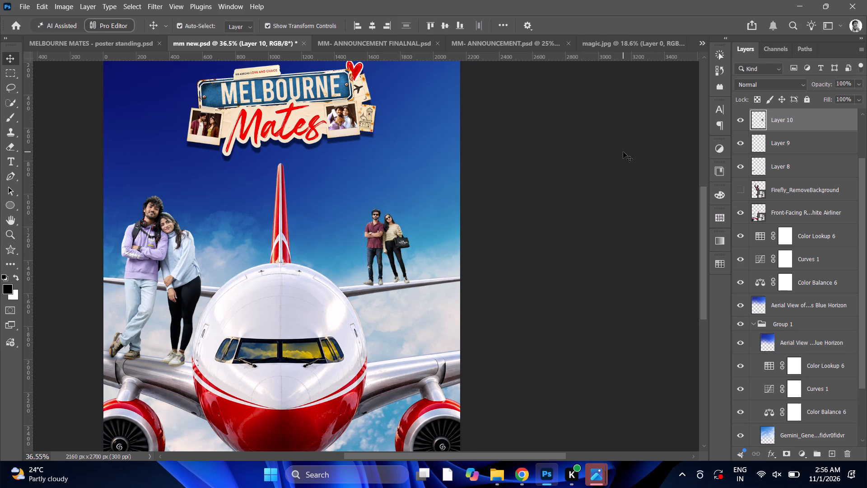
Examine the placement and relative size of both couples on the airliner, up close and within the whole poster.
{"action": "scroll", "coordinate": [523, 197], "scroll_direction": "down", "scroll_amount": 4, "text": "alt"}
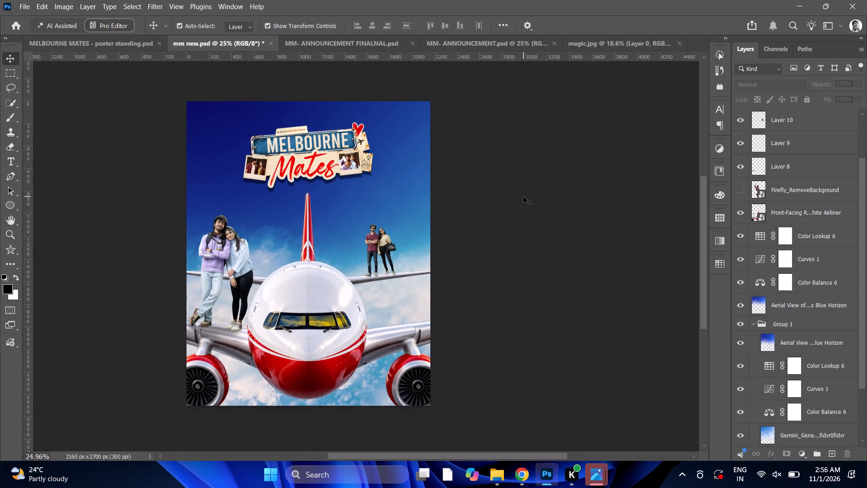
{"action": "scroll", "coordinate": [523, 197], "scroll_direction": "down", "scroll_amount": 4, "text": "alt"}
{"action": "scroll", "coordinate": [311, 231], "scroll_direction": "up", "scroll_amount": 7, "text": "alt"}
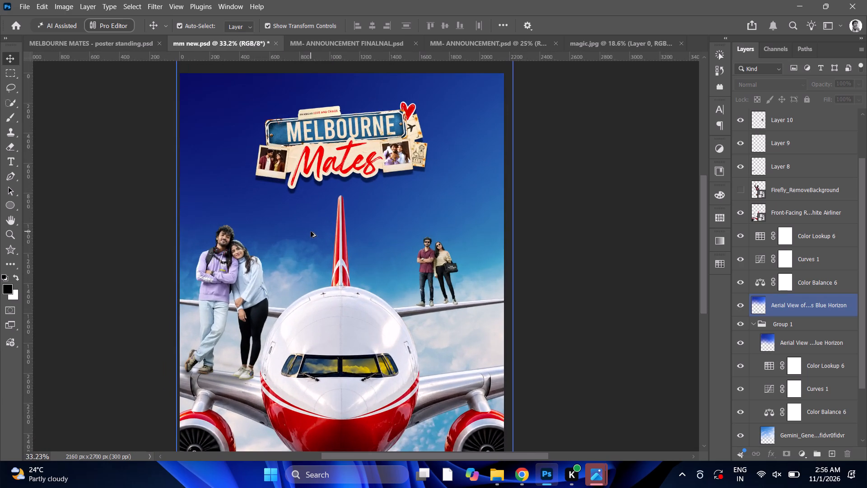
{"action": "scroll", "coordinate": [311, 231], "scroll_direction": "down", "scroll_amount": 8, "text": "alt"}
{"action": "scroll", "coordinate": [345, 232], "scroll_direction": "up", "scroll_amount": 4, "text": "alt"}
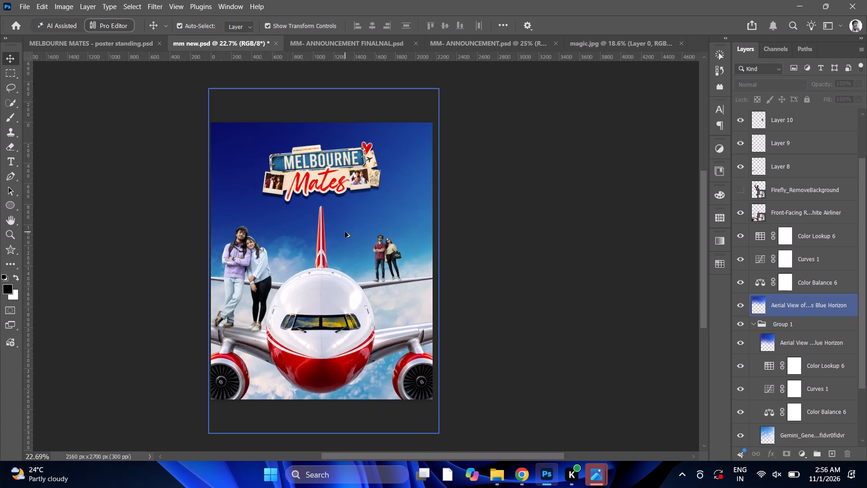
{"action": "scroll", "coordinate": [346, 232], "scroll_direction": "up", "scroll_amount": 3, "text": "alt"}
{"action": "scroll", "coordinate": [346, 232], "scroll_direction": "down", "scroll_amount": 6, "text": "alt"}
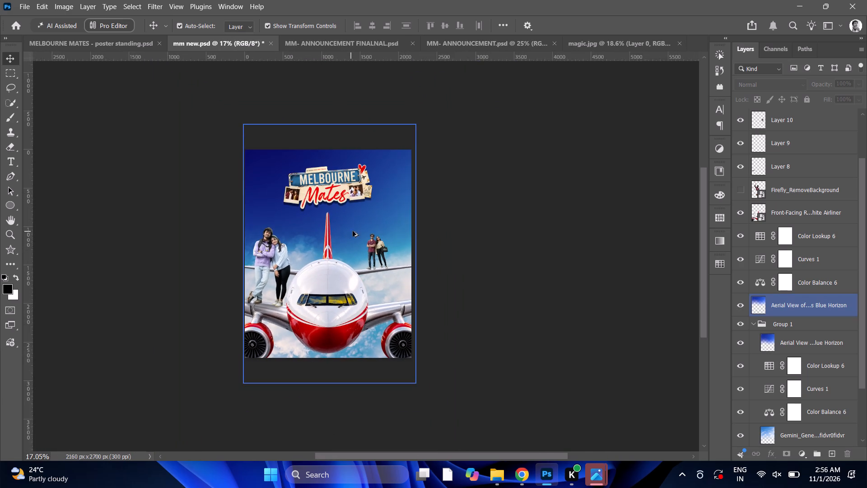
{"action": "scroll", "coordinate": [358, 231], "scroll_direction": "up", "scroll_amount": 3, "text": "alt"}
{"action": "scroll", "coordinate": [384, 242], "scroll_direction": "down", "scroll_amount": 3, "text": "alt"}
{"action": "scroll", "coordinate": [384, 242], "scroll_direction": "up", "scroll_amount": 4, "text": "alt"}
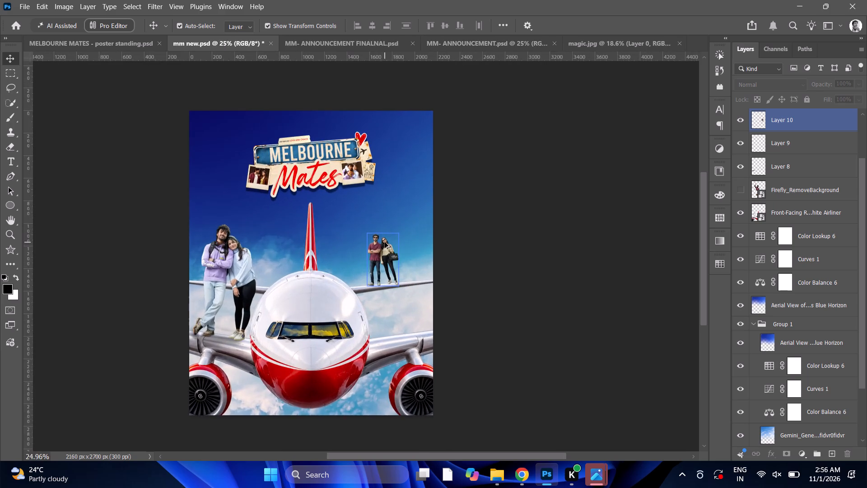
{"action": "scroll", "coordinate": [385, 242], "scroll_direction": "up", "scroll_amount": 3, "text": "alt"}
{"action": "scroll", "coordinate": [385, 242], "scroll_direction": "down", "scroll_amount": 3, "text": "alt"}
{"action": "scroll", "coordinate": [377, 282], "scroll_direction": "up", "scroll_amount": 4}
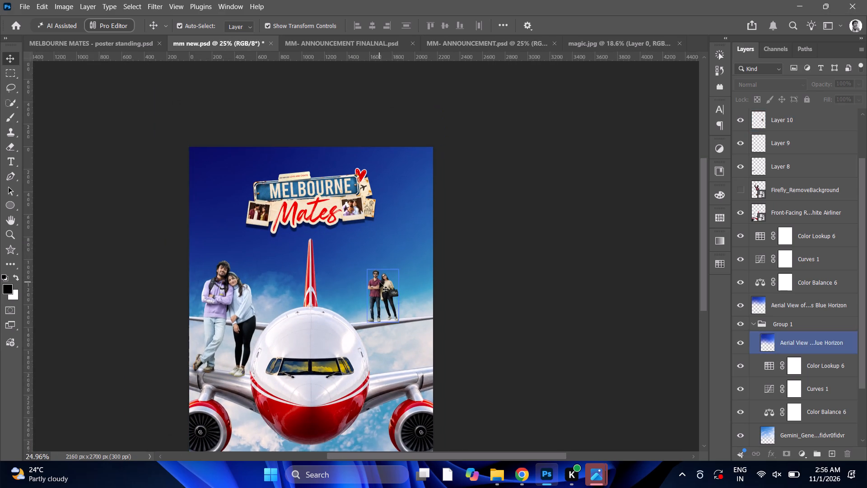
{"action": "scroll", "coordinate": [379, 282], "scroll_direction": "down", "scroll_amount": 5}
{"action": "scroll", "coordinate": [379, 283], "scroll_direction": "down", "scroll_amount": 3, "text": "alt"}
{"action": "scroll", "coordinate": [379, 283], "scroll_direction": "up", "scroll_amount": 8, "text": "alt"}
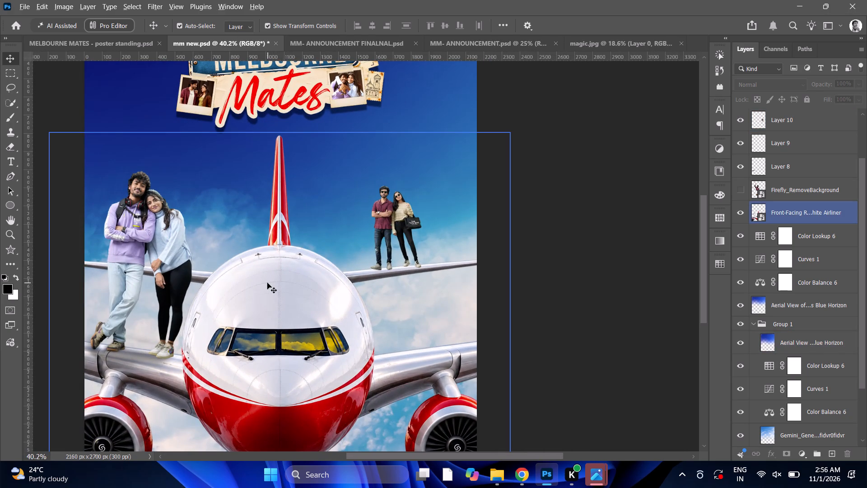
{"action": "scroll", "coordinate": [90, 323], "scroll_direction": "up", "scroll_amount": 4, "text": "alt"}
{"action": "scroll", "coordinate": [158, 307], "scroll_direction": "up", "scroll_amount": 4, "text": "alt"}
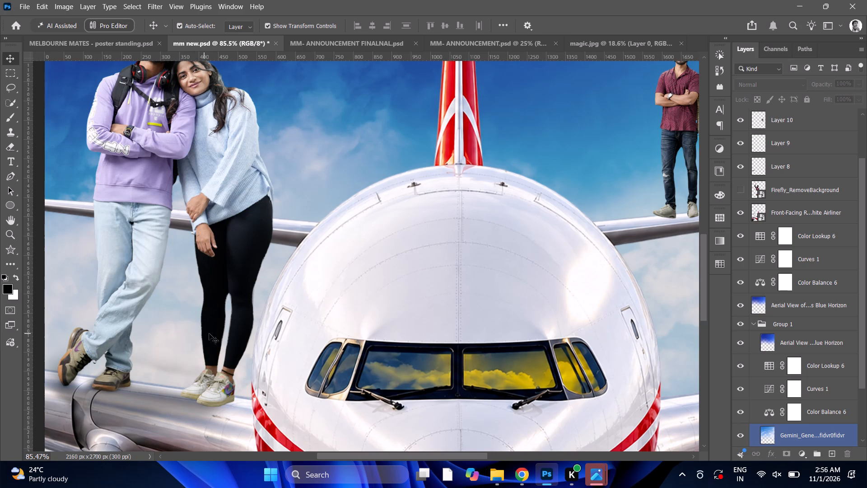
{"action": "scroll", "coordinate": [215, 333], "scroll_direction": "up", "scroll_amount": 3, "text": "alt"}
{"action": "scroll", "coordinate": [215, 333], "scroll_direction": "down", "scroll_amount": 18, "text": "alt"}
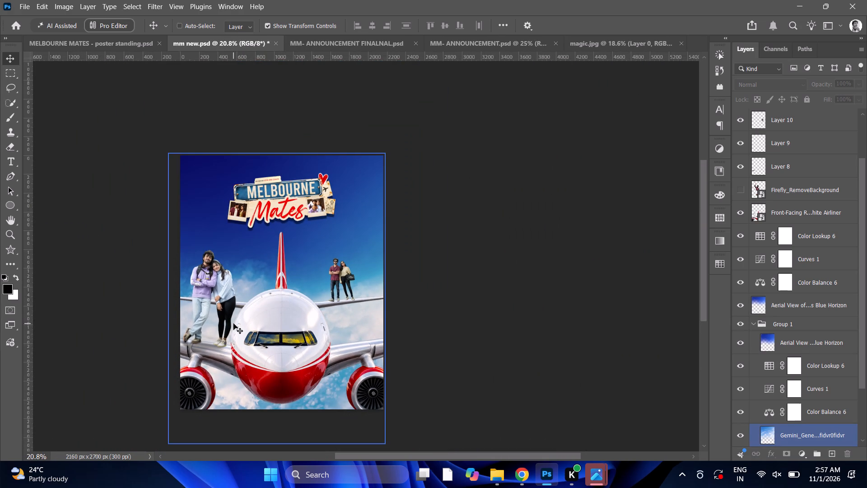
Save mm new.psd.
{"action": "key", "text": "ctrl+s"}
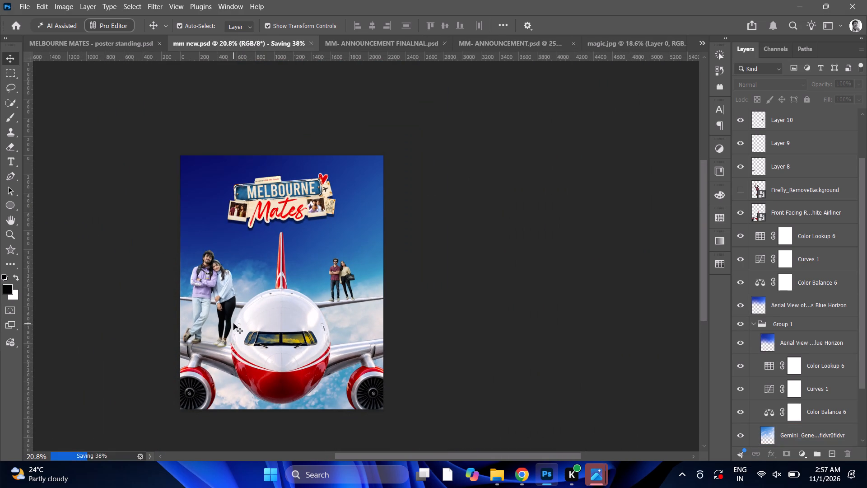
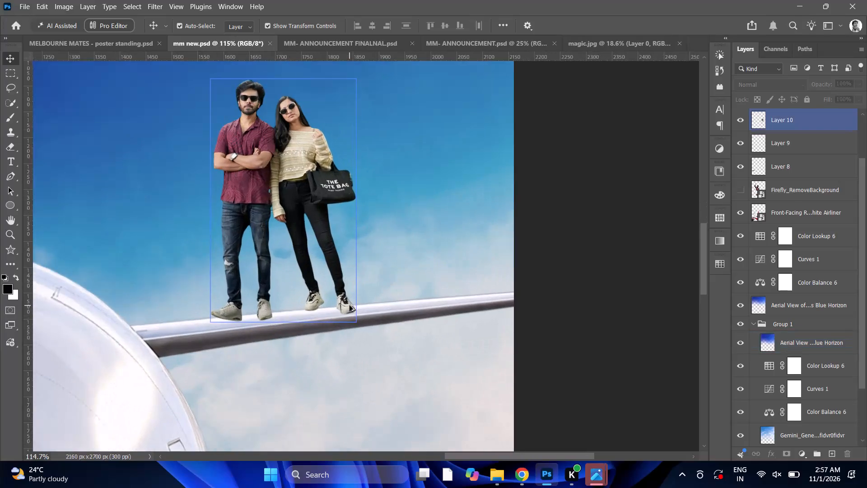
Nudge the sunglasses-wearing couple slightly down so their shoes rest on the thin rear wing.
{"action": "left_click", "coordinate": [320, 279]}
{"action": "left_click", "coordinate": [280, 224], "text": "alt"}
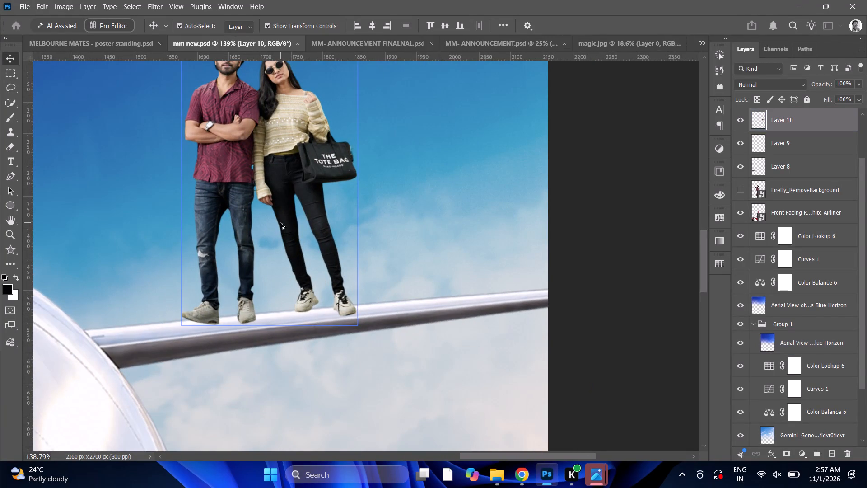
{"action": "left_click_drag", "start_coordinate": [286, 219], "coordinate": [288, 223]}
Examine the poster composition, checking the scale of both couples against the airliner up close and as a whole.
{"action": "scroll", "coordinate": [288, 223], "scroll_direction": "down", "scroll_amount": 3, "text": "alt"}
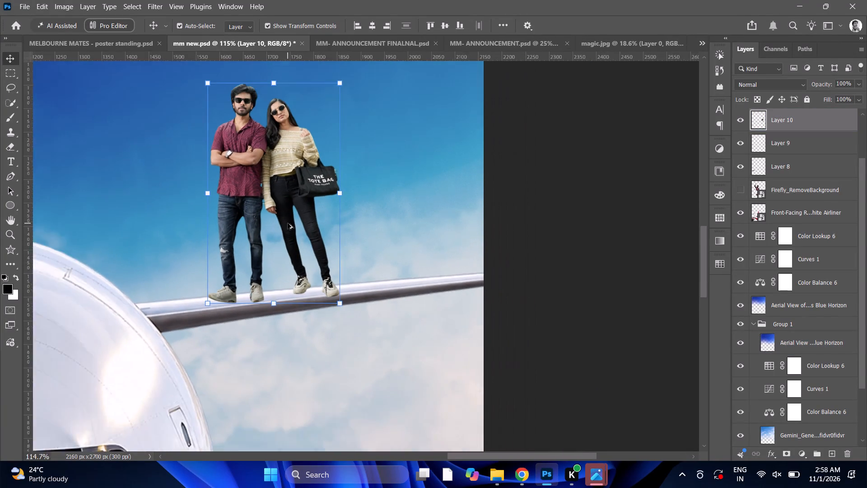
{"action": "scroll", "coordinate": [288, 223], "scroll_direction": "down", "scroll_amount": 17, "text": "alt"}
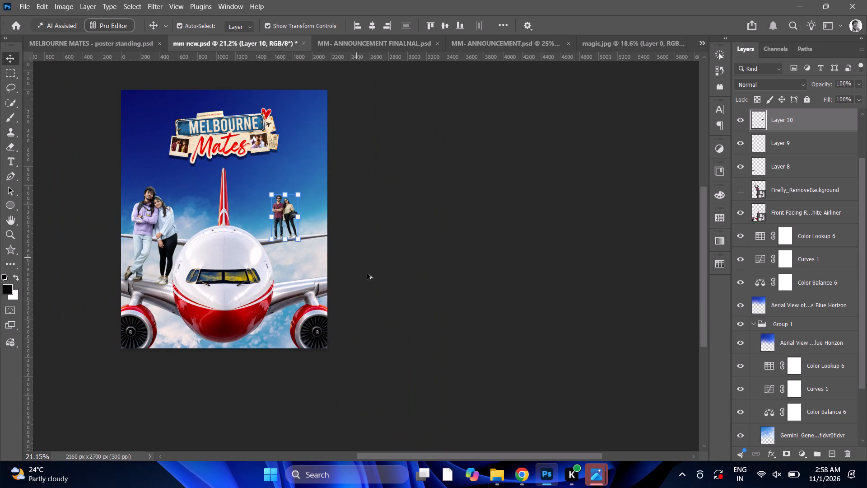
{"action": "left_click_drag", "start_coordinate": [391, 455], "coordinate": [352, 454]}
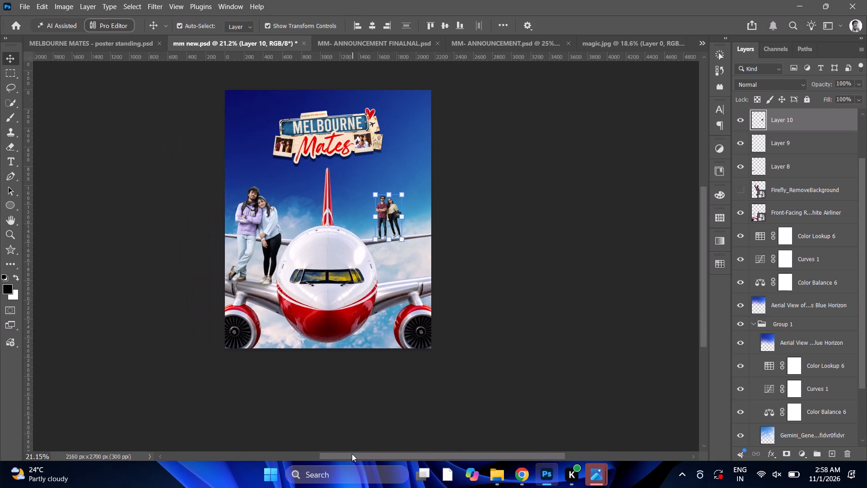
{"action": "left_click_drag", "start_coordinate": [352, 454], "coordinate": [336, 447]}
{"action": "scroll", "coordinate": [354, 353], "scroll_direction": "up", "scroll_amount": 9, "text": "alt"}
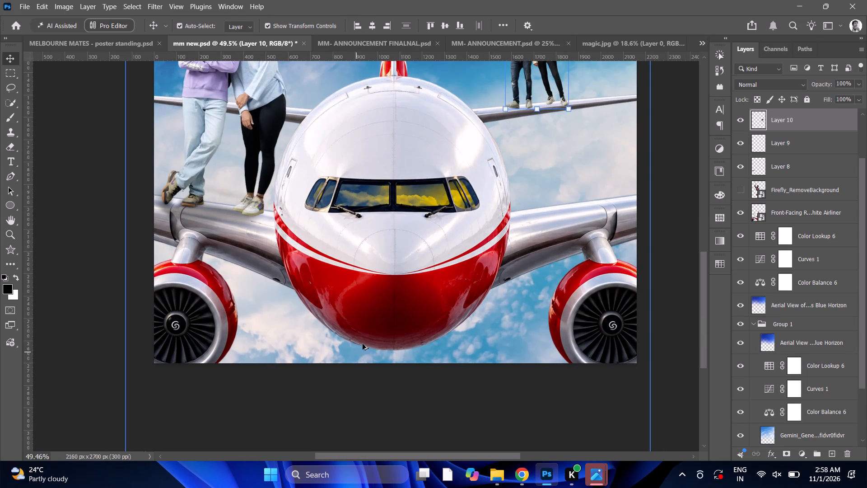
{"action": "left_click", "coordinate": [427, 233], "text": "alt"}
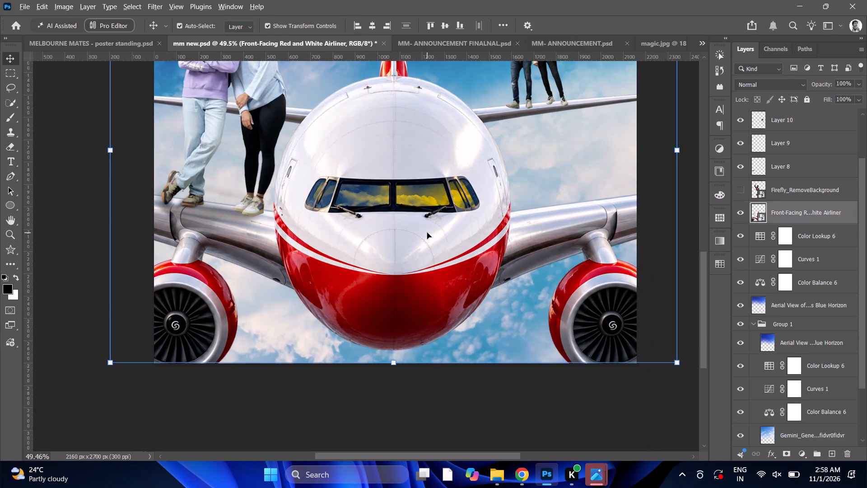
{"action": "scroll", "coordinate": [427, 233], "scroll_direction": "down", "scroll_amount": 5, "text": "alt"}
{"action": "scroll", "coordinate": [427, 233], "scroll_direction": "down", "scroll_amount": 4}
{"action": "scroll", "coordinate": [427, 233], "scroll_direction": "down", "scroll_amount": 4, "text": "alt"}
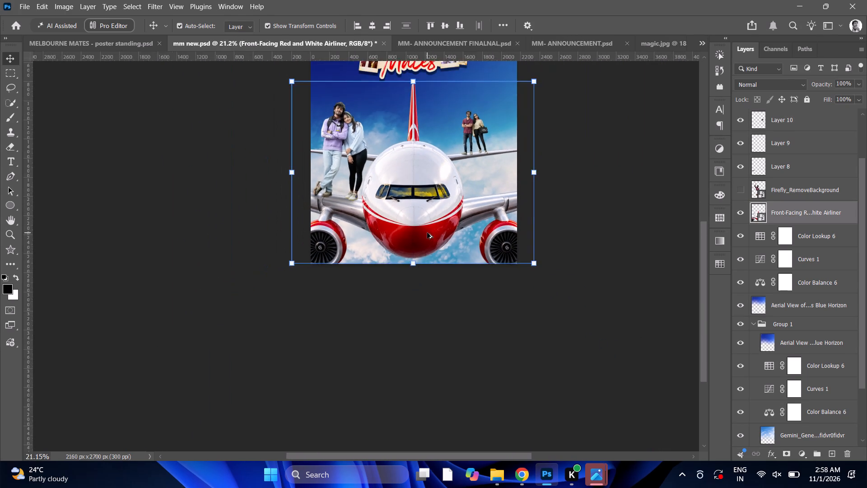
{"action": "scroll", "coordinate": [427, 233], "scroll_direction": "down", "scroll_amount": 4, "text": "alt"}
{"action": "scroll", "coordinate": [468, 204], "scroll_direction": "up", "scroll_amount": 3, "text": "alt"}
{"action": "scroll", "coordinate": [453, 197], "scroll_direction": "up", "scroll_amount": 4}
{"action": "scroll", "coordinate": [452, 195], "scroll_direction": "up", "scroll_amount": 8, "text": "alt"}
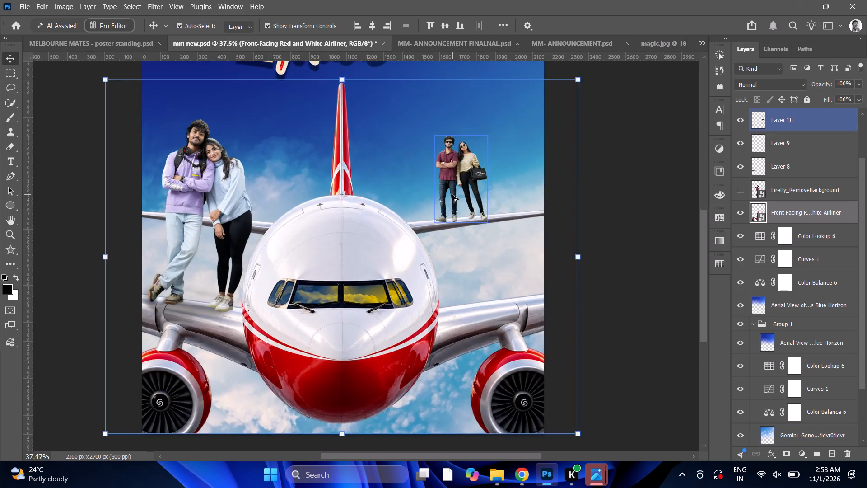
{"action": "scroll", "coordinate": [452, 195], "scroll_direction": "up", "scroll_amount": 4, "text": "alt"}
{"action": "scroll", "coordinate": [452, 195], "scroll_direction": "down", "scroll_amount": 9, "text": "alt"}
{"action": "scroll", "coordinate": [452, 195], "scroll_direction": "up", "scroll_amount": 3, "text": "alt"}
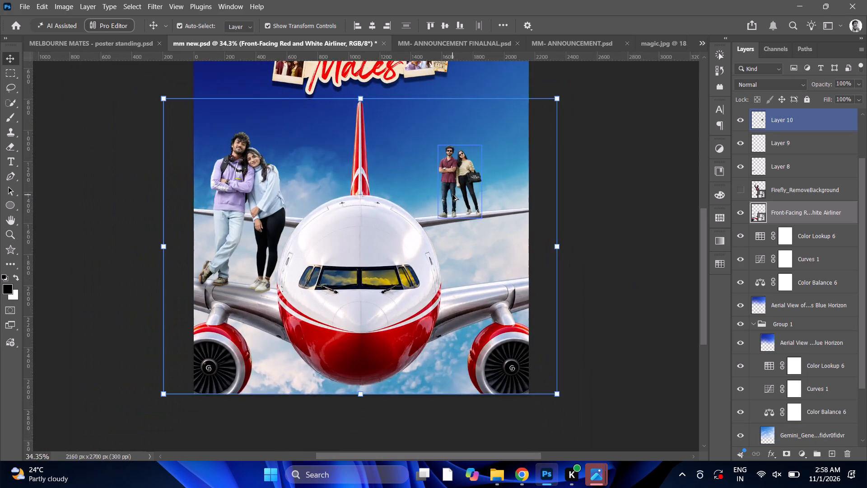
{"action": "scroll", "coordinate": [452, 195], "scroll_direction": "up", "scroll_amount": 4, "text": "alt"}
{"action": "scroll", "coordinate": [452, 195], "scroll_direction": "down", "scroll_amount": 3, "text": "alt"}
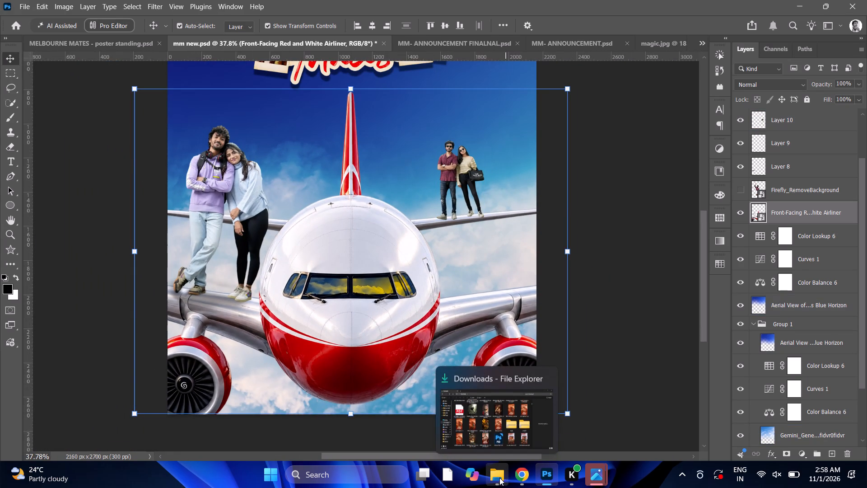
Switch to the Downloads folder and preview the Firefly_RemoveBackground.png cutout of the waving man.
{"action": "left_click", "coordinate": [484, 419]}
{"action": "left_click", "coordinate": [58, 256]}
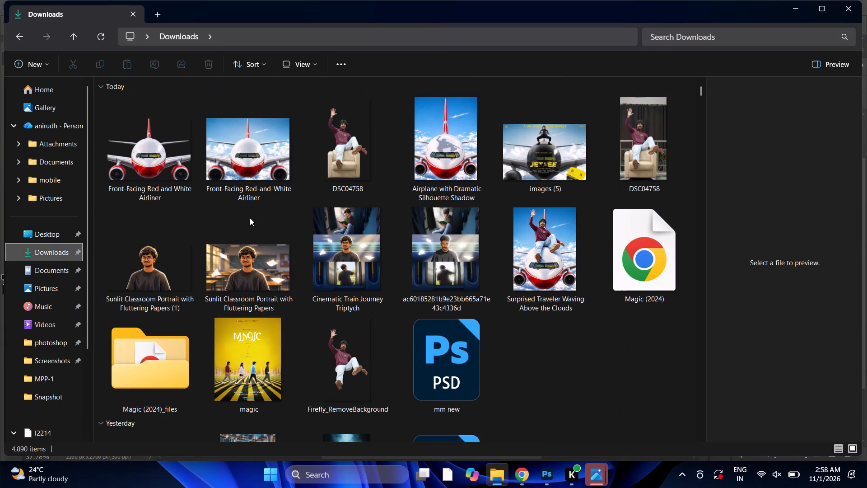
{"action": "scroll", "coordinate": [287, 211], "scroll_direction": "up", "scroll_amount": 5}
{"action": "scroll", "coordinate": [350, 196], "scroll_direction": "up", "scroll_amount": 3}
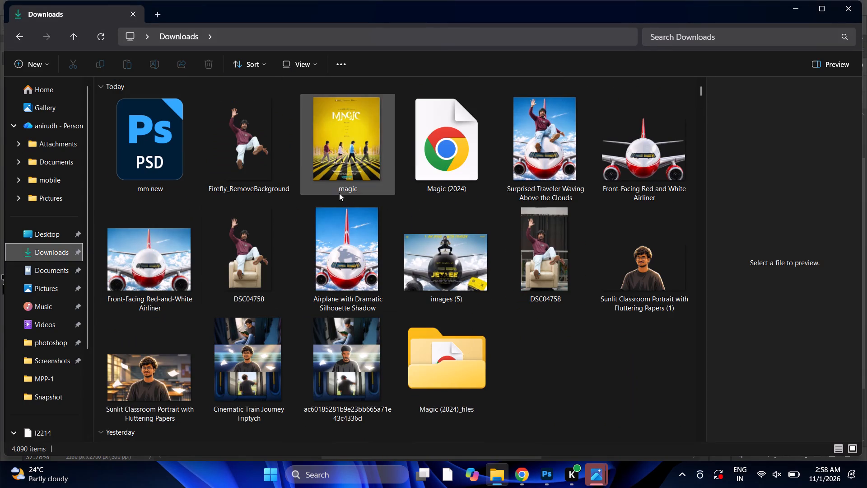
{"action": "left_click", "coordinate": [270, 144]}
{"action": "double_click", "coordinate": [254, 144]}
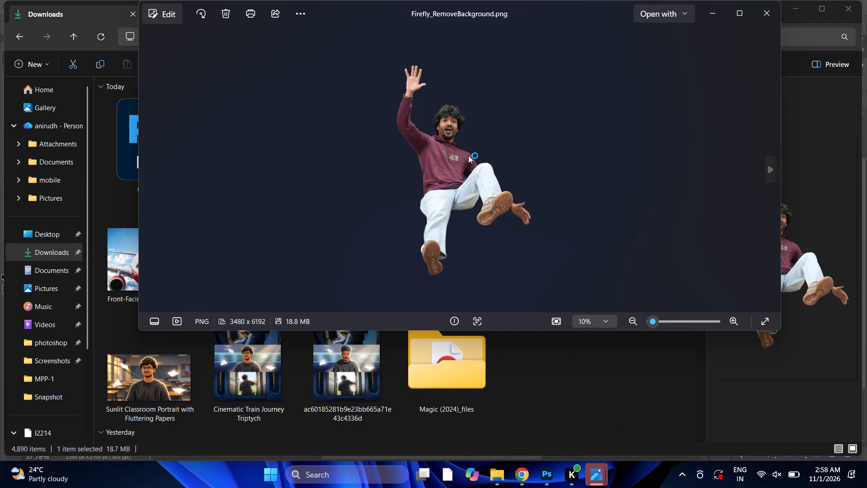
{"action": "left_click", "coordinate": [768, 9]}
Open the DSC04758.png cutout of the waving man on an armchair and place it into mm new.psd.
{"action": "double_click", "coordinate": [243, 248]}
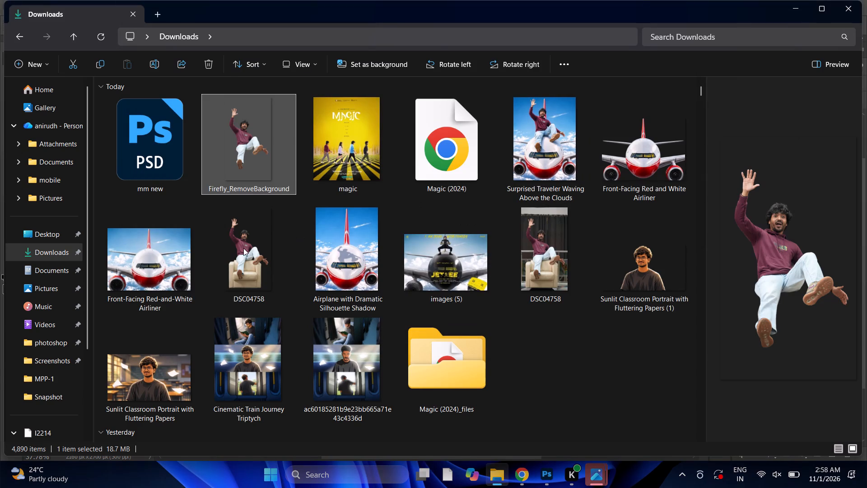
{"action": "left_click_drag", "start_coordinate": [480, 208], "coordinate": [492, 256]}
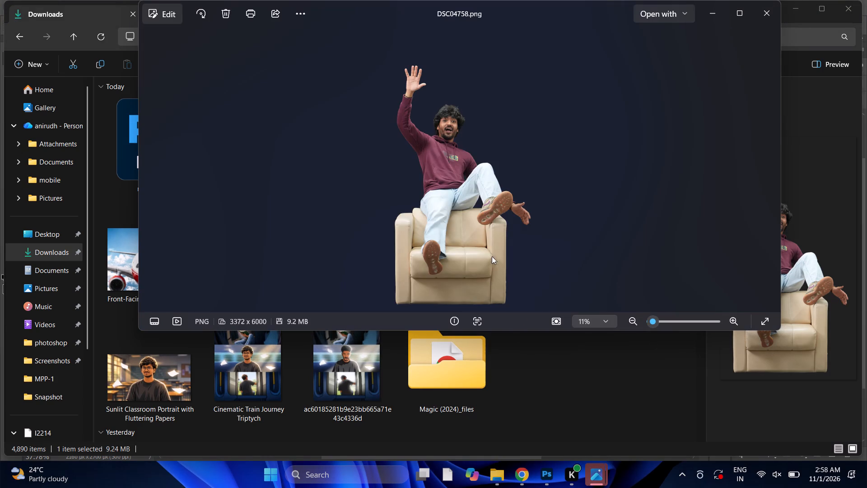
{"action": "left_click_drag", "start_coordinate": [492, 256], "coordinate": [517, 338]}
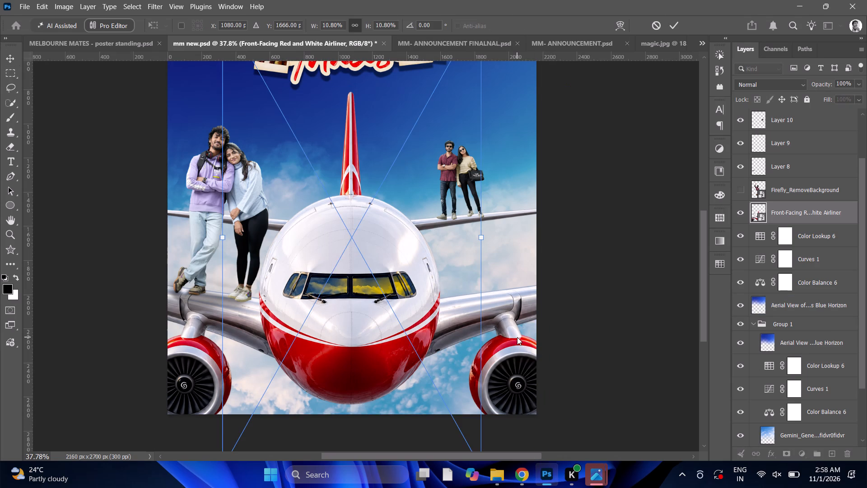
Position the armchair man in front of the airliner's nose at about X 1115, Y 1564 px, keeping 10.80% scale, and commit the placement.
{"action": "left_click_drag", "start_coordinate": [396, 341], "coordinate": [551, 337]}
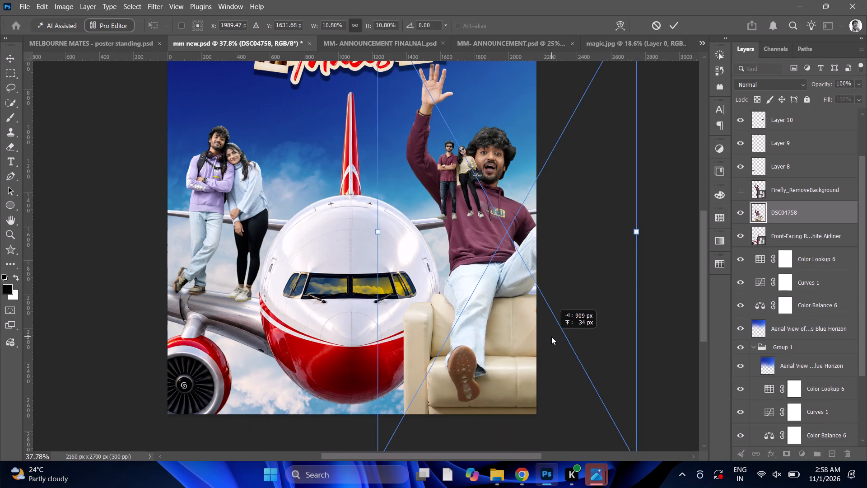
{"action": "left_click_drag", "start_coordinate": [551, 337], "coordinate": [586, 337]}
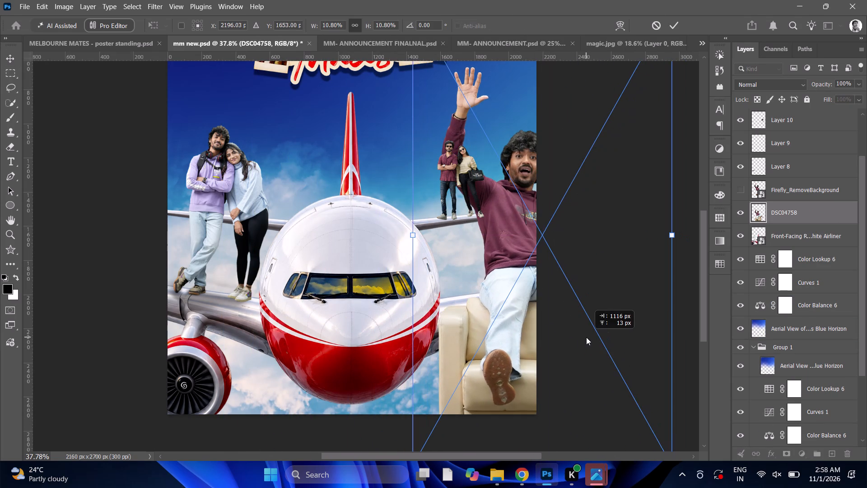
{"action": "left_click_drag", "start_coordinate": [586, 337], "coordinate": [404, 323]}
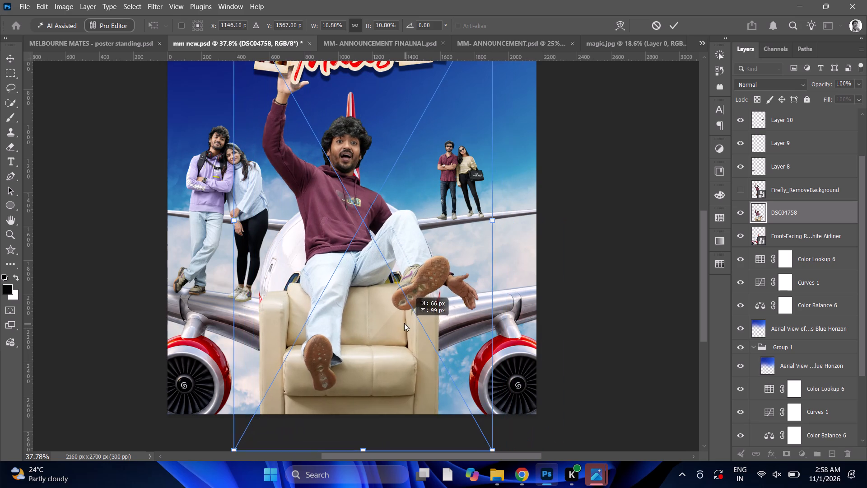
{"action": "left_click_drag", "start_coordinate": [404, 323], "coordinate": [402, 321]}
{"action": "scroll", "coordinate": [380, 304], "scroll_direction": "down", "scroll_amount": 7, "text": "alt"}
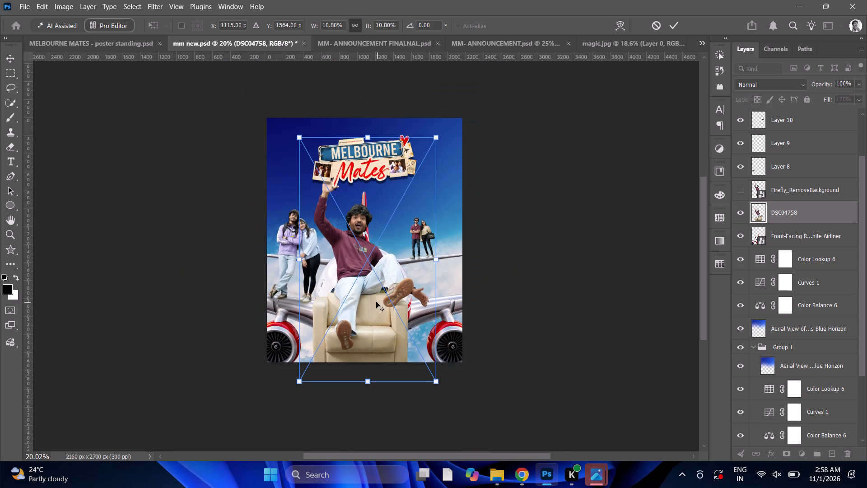
{"action": "scroll", "coordinate": [330, 272], "scroll_direction": "up", "scroll_amount": 3, "text": "alt"}
{"action": "scroll", "coordinate": [266, 221], "scroll_direction": "up", "scroll_amount": 4, "text": "alt"}
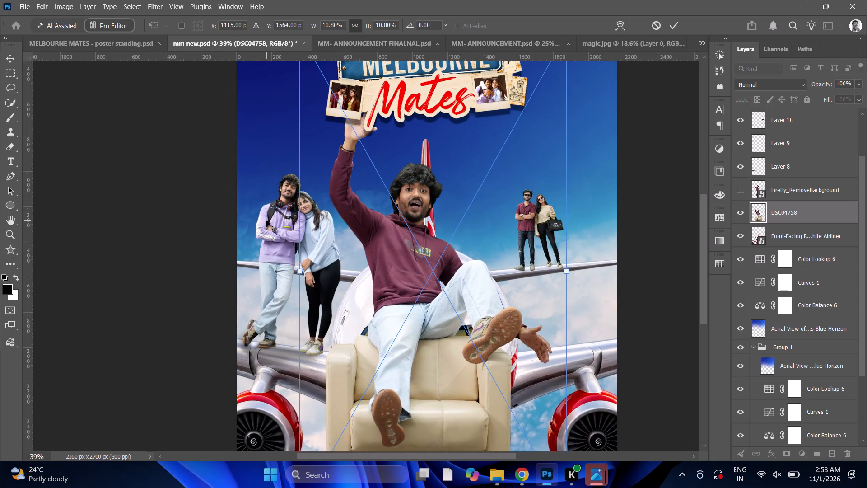
{"action": "scroll", "coordinate": [270, 220], "scroll_direction": "up", "scroll_amount": 5, "text": "alt"}
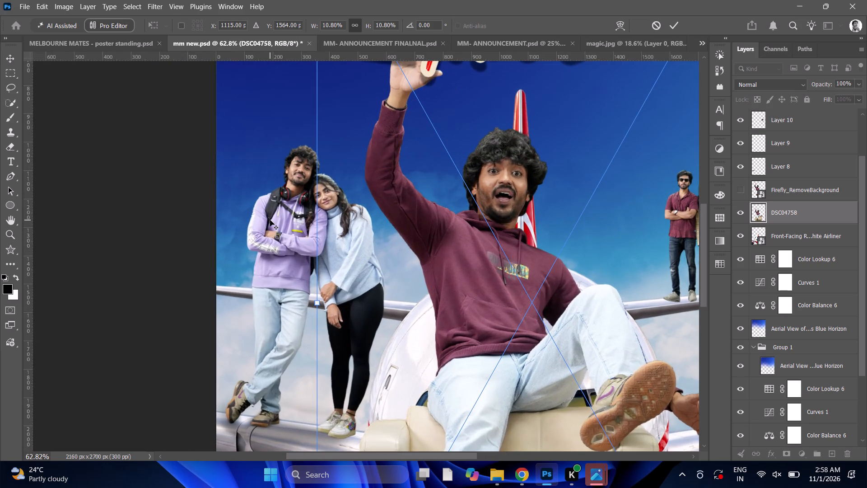
{"action": "scroll", "coordinate": [271, 220], "scroll_direction": "down", "scroll_amount": 7, "text": "alt"}
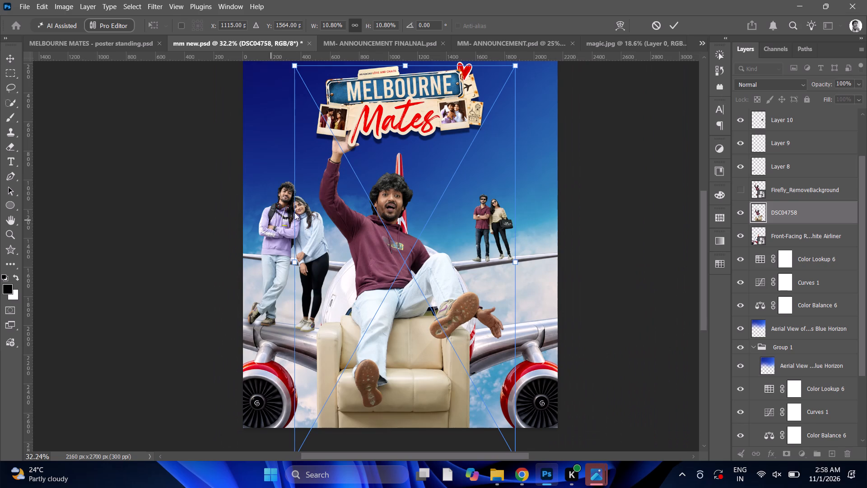
{"action": "left_click", "coordinate": [674, 23]}
Add a layer mask to the DSC04758 layer.
{"action": "scroll", "coordinate": [387, 177], "scroll_direction": "down", "scroll_amount": 2, "text": "alt"}
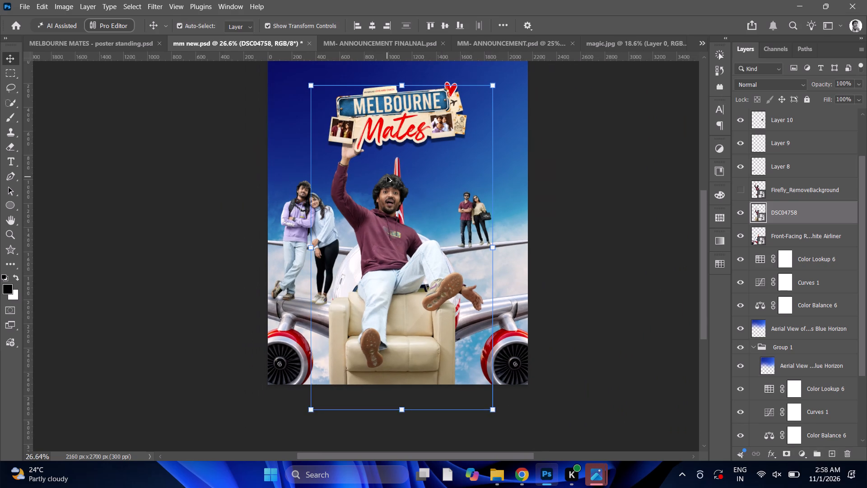
{"action": "scroll", "coordinate": [387, 177], "scroll_direction": "up", "scroll_amount": 3, "text": "alt"}
{"action": "scroll", "coordinate": [387, 177], "scroll_direction": "down", "scroll_amount": 8}
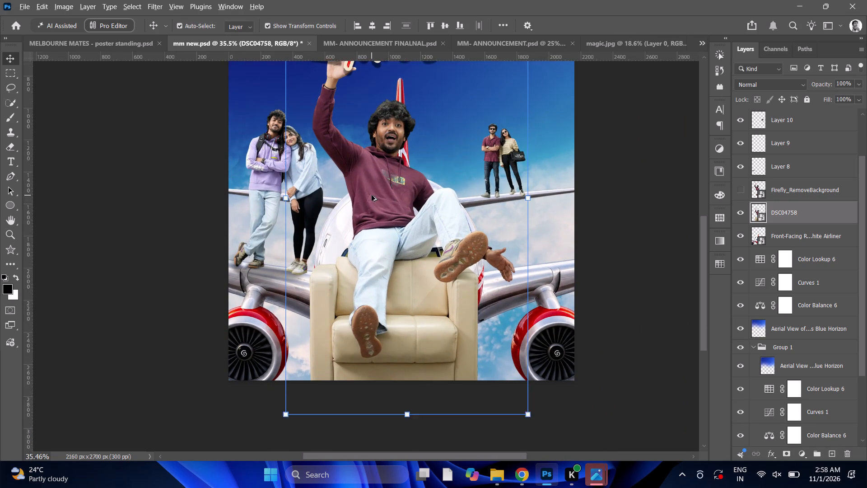
{"action": "scroll", "coordinate": [372, 195], "scroll_direction": "up", "scroll_amount": 8, "text": "alt"}
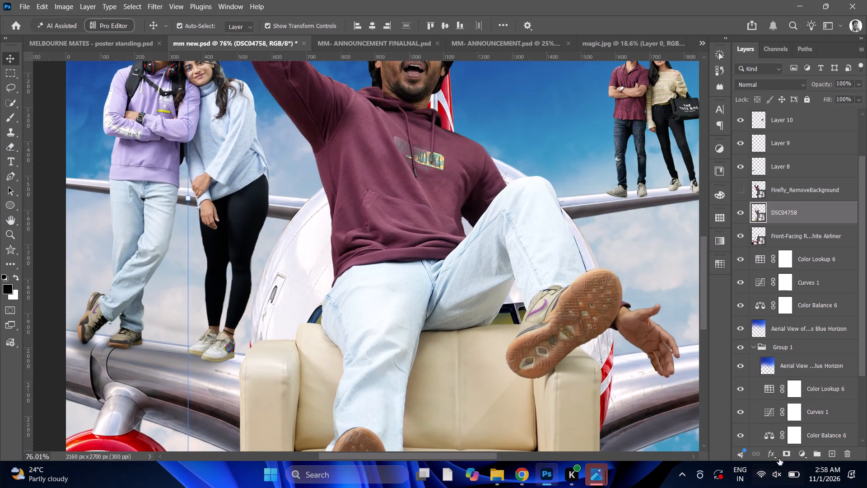
{"action": "left_click", "coordinate": [784, 456]}
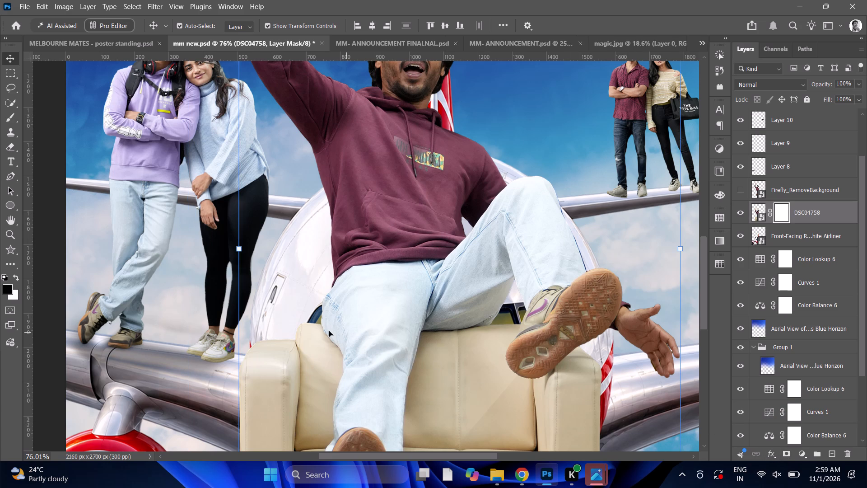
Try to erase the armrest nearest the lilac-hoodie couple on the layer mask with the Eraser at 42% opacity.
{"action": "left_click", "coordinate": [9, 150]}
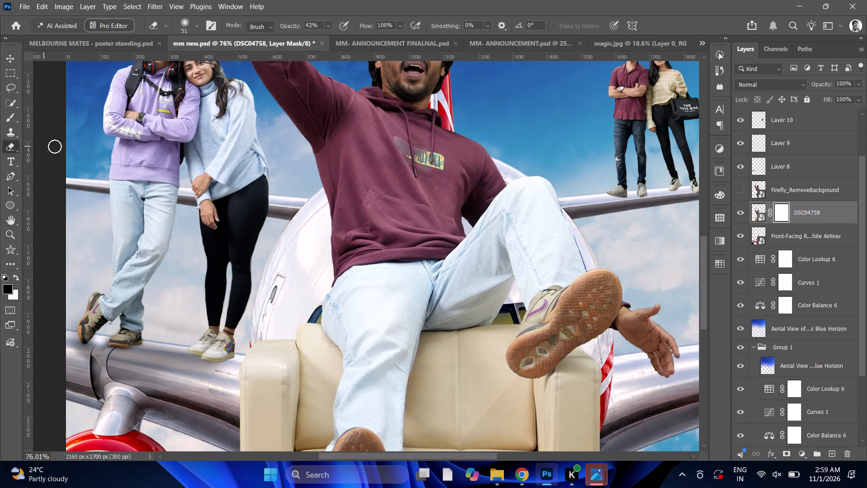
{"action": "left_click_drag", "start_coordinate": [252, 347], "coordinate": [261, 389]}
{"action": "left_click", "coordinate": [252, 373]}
Paint out the armrest nearest the lilac-hoodie couple on the DSC04758 mask with a soft black Brush, enlarging it to 94 px.
{"action": "left_click", "coordinate": [14, 116]}
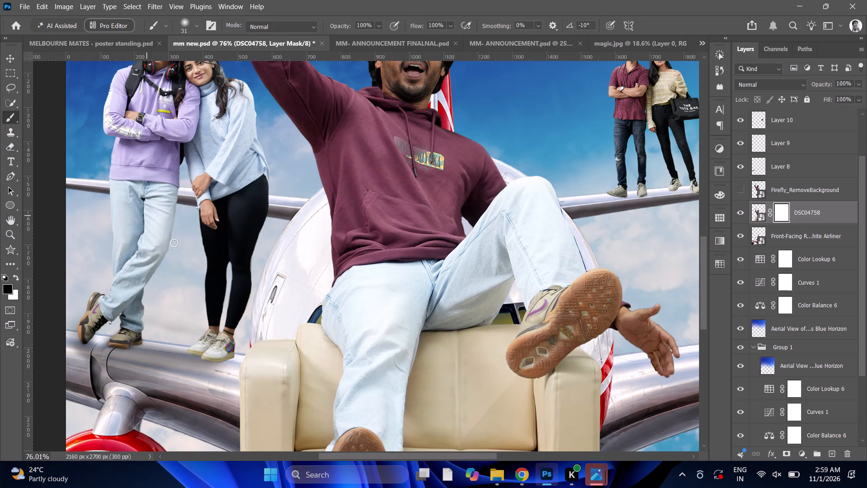
{"action": "left_click_drag", "start_coordinate": [228, 324], "coordinate": [247, 364]}
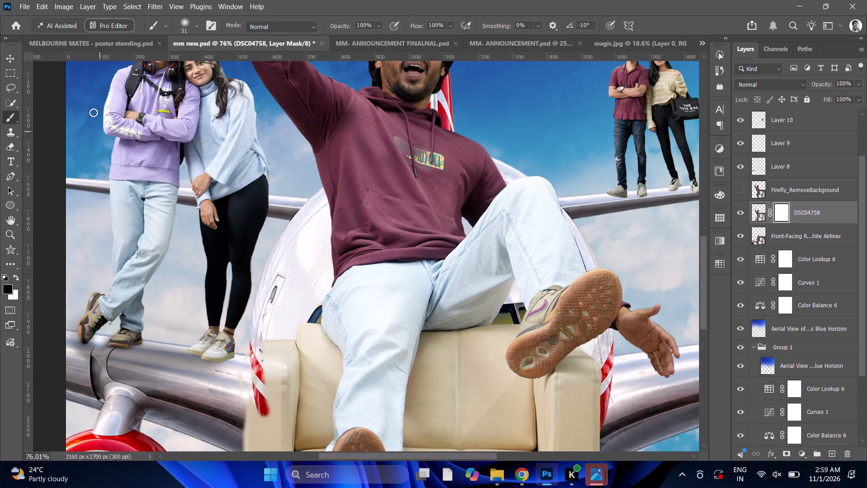
{"action": "left_click", "coordinate": [188, 26]}
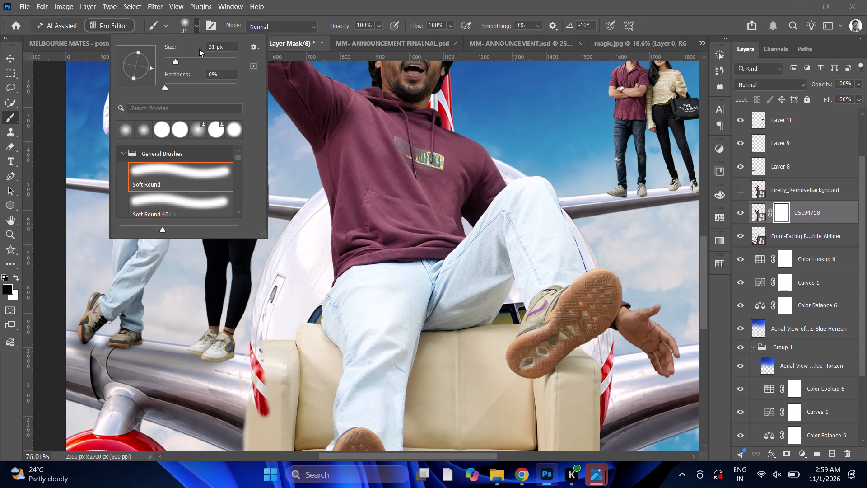
{"action": "left_click", "coordinate": [200, 56]}
{"action": "scroll", "coordinate": [239, 93], "scroll_direction": "down", "scroll_amount": 5}
{"action": "left_click_drag", "start_coordinate": [279, 335], "coordinate": [252, 316]}
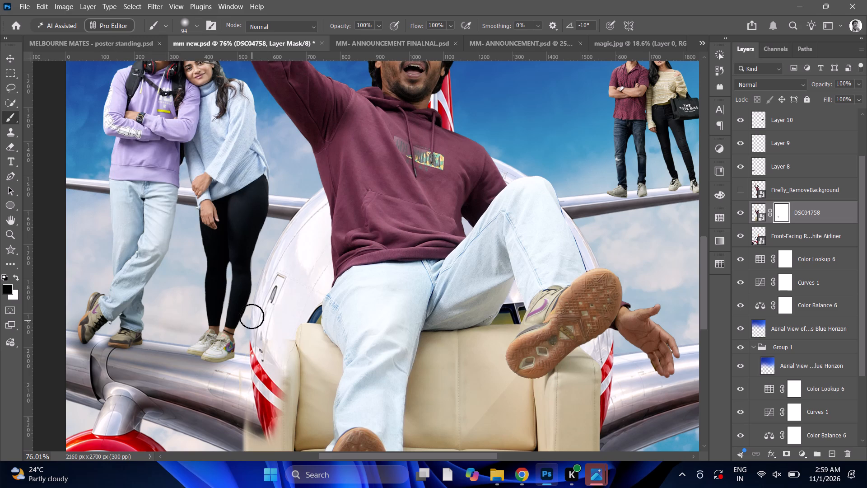
{"action": "left_click_drag", "start_coordinate": [252, 316], "coordinate": [224, 443]}
{"action": "scroll", "coordinate": [232, 407], "scroll_direction": "down", "scroll_amount": 15}
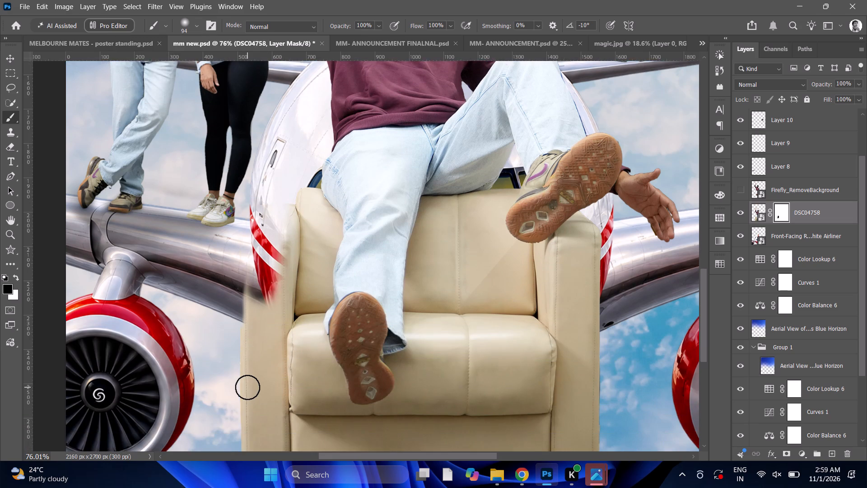
{"action": "scroll", "coordinate": [247, 387], "scroll_direction": "down", "scroll_amount": 4}
{"action": "left_click_drag", "start_coordinate": [263, 242], "coordinate": [240, 262]}
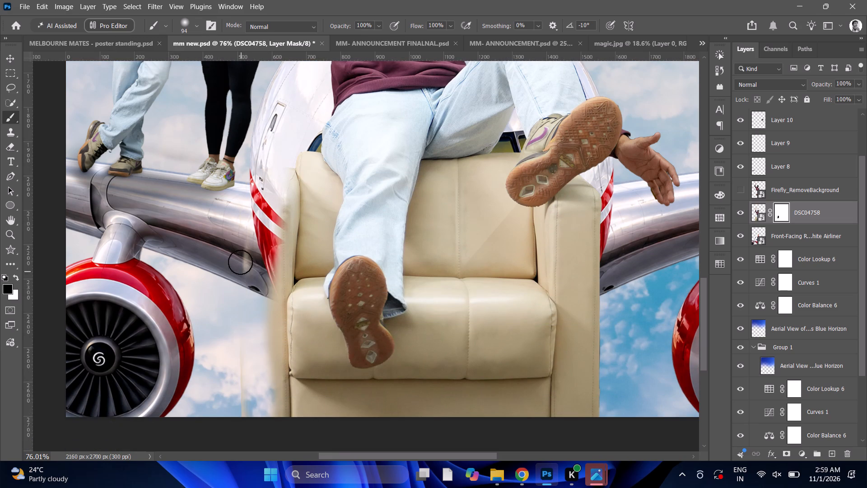
{"action": "left_click_drag", "start_coordinate": [240, 262], "coordinate": [246, 409]}
Set the brush hardness to 100% and mask out the opposite armrest and the chair's lower corner beneath the raised shoe.
{"action": "left_click", "coordinate": [179, 31]}
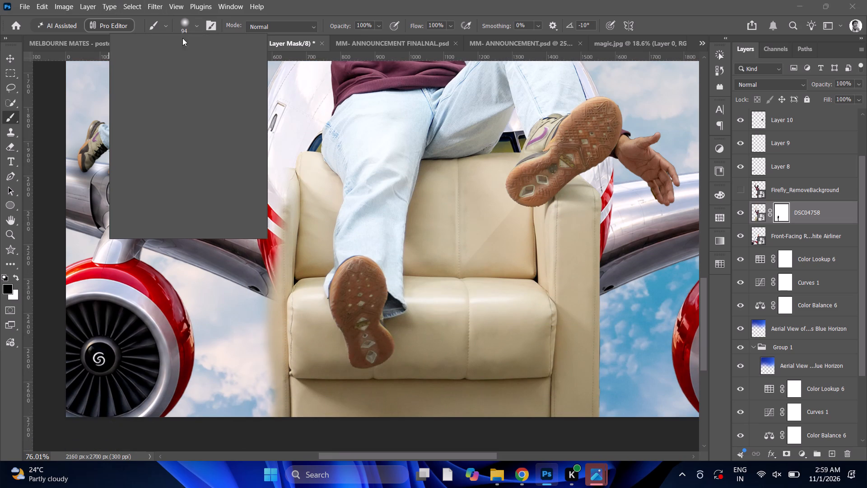
{"action": "left_click_drag", "start_coordinate": [196, 87], "coordinate": [264, 94]}
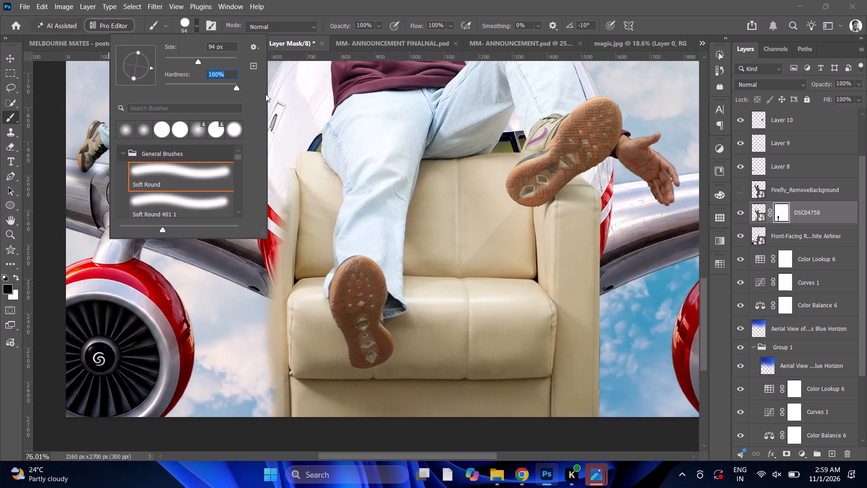
{"action": "left_click_drag", "start_coordinate": [526, 320], "coordinate": [587, 470]}
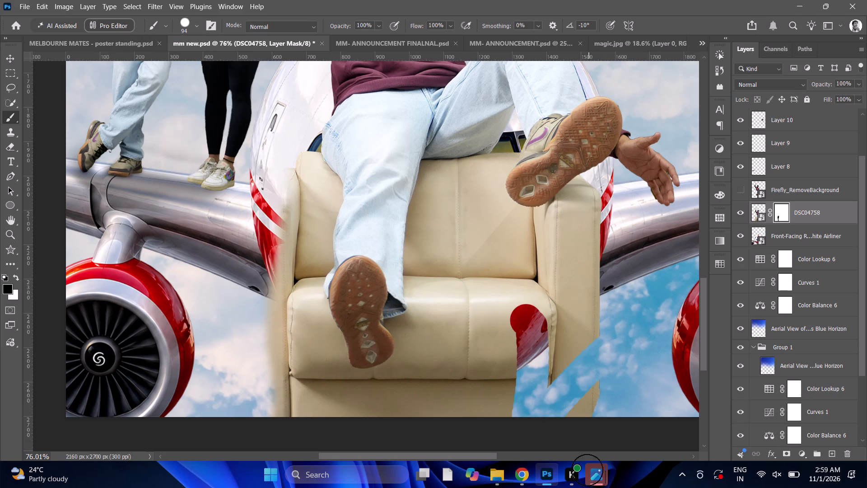
{"action": "left_click_drag", "start_coordinate": [587, 470], "coordinate": [530, 369]}
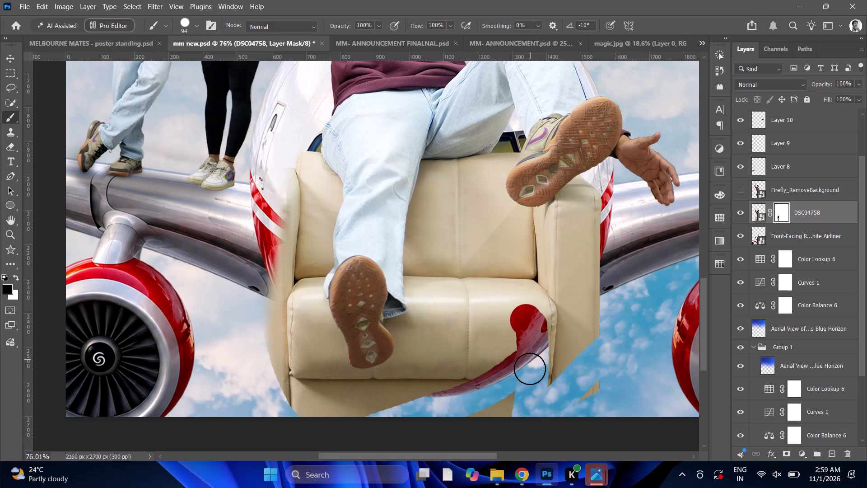
{"action": "left_click_drag", "start_coordinate": [530, 369], "coordinate": [618, 423]}
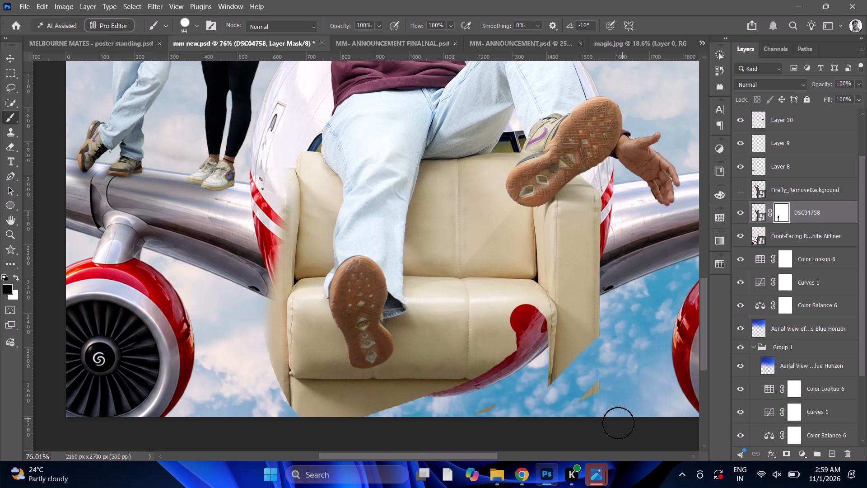
{"action": "left_click_drag", "start_coordinate": [618, 423], "coordinate": [569, 359]}
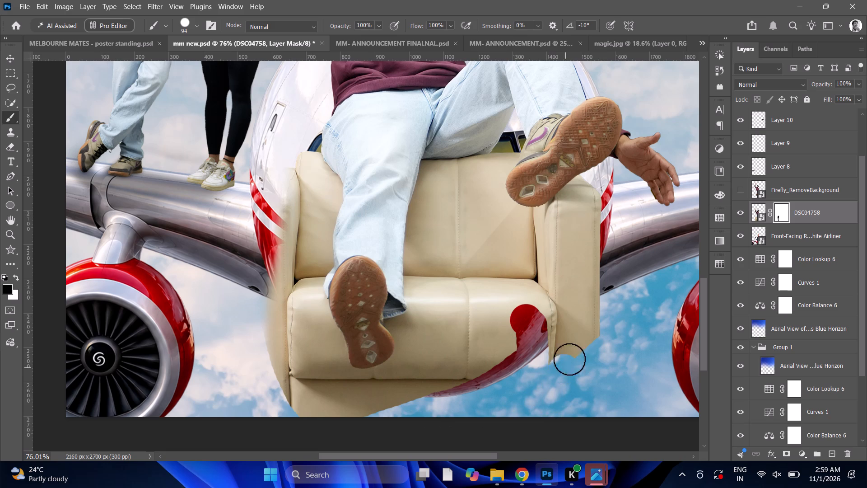
{"action": "left_click_drag", "start_coordinate": [569, 359], "coordinate": [601, 197]}
{"action": "left_click_drag", "start_coordinate": [601, 197], "coordinate": [597, 300]}
{"action": "left_click_drag", "start_coordinate": [597, 286], "coordinate": [533, 380]}
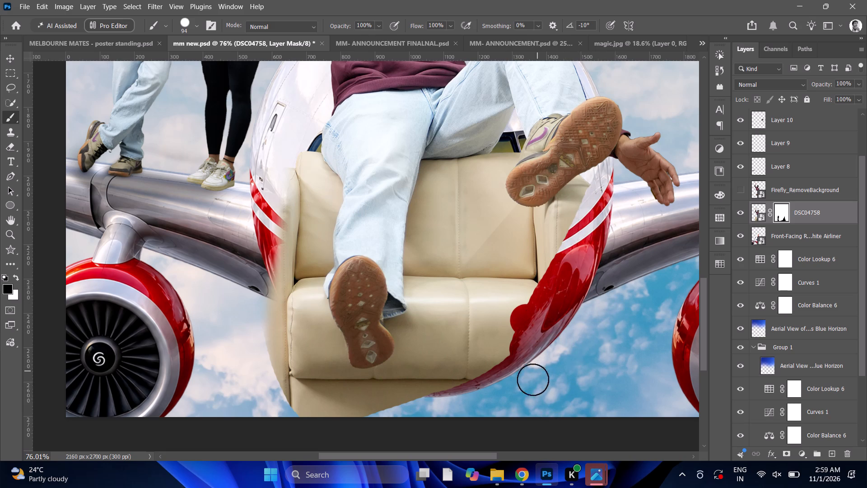
{"action": "left_click_drag", "start_coordinate": [533, 380], "coordinate": [586, 370]}
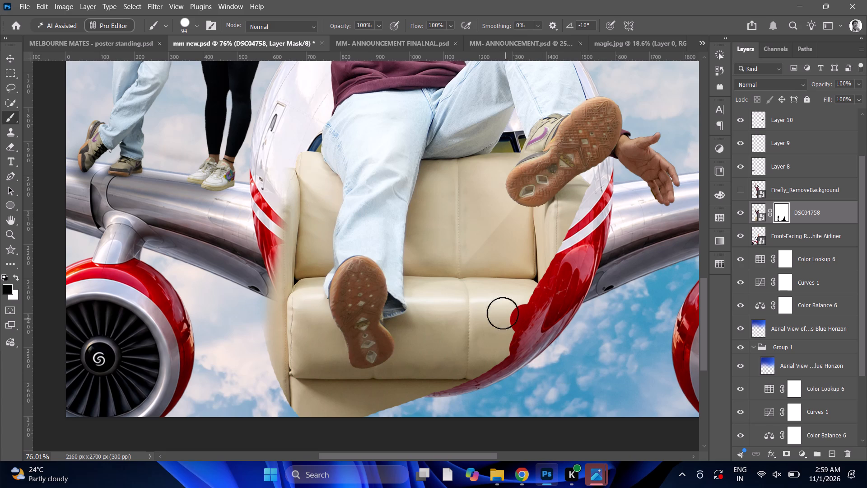
Mask out the seat cushion beside the lowered leg and the remaining chair edge on the lilac-hoodie couple's side.
{"action": "left_click_drag", "start_coordinate": [495, 286], "coordinate": [503, 319]}
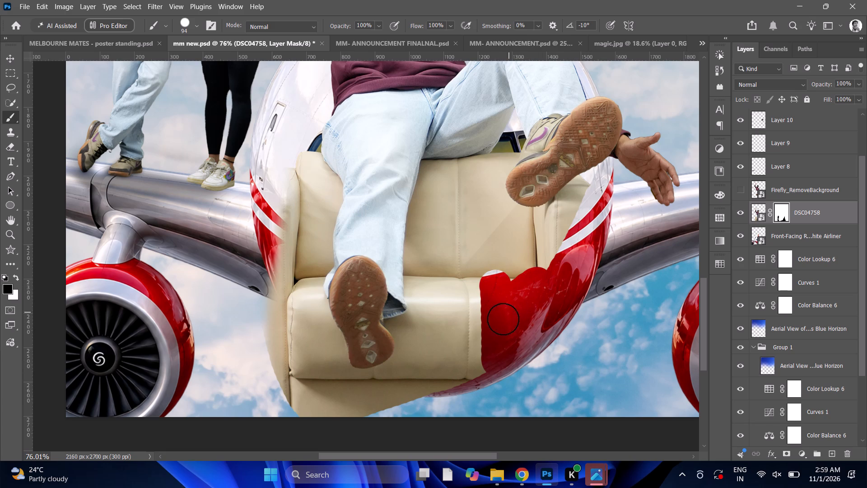
{"action": "left_click_drag", "start_coordinate": [503, 319], "coordinate": [289, 187]}
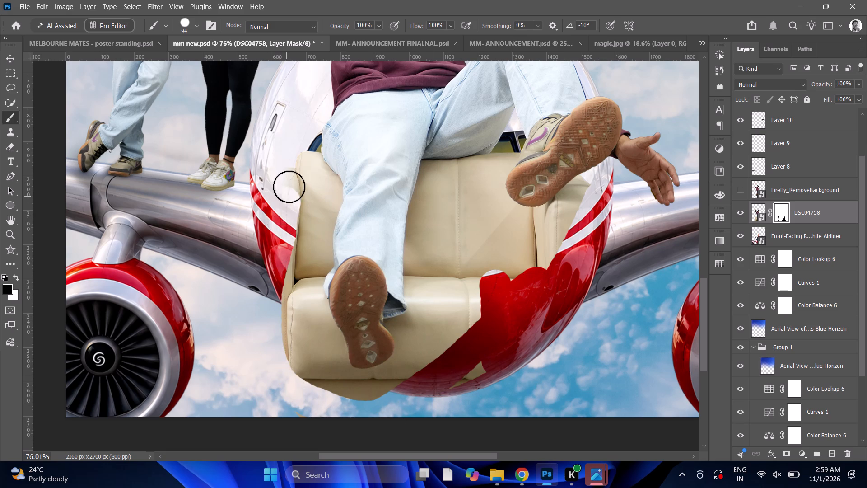
{"action": "left_click_drag", "start_coordinate": [289, 187], "coordinate": [303, 372]}
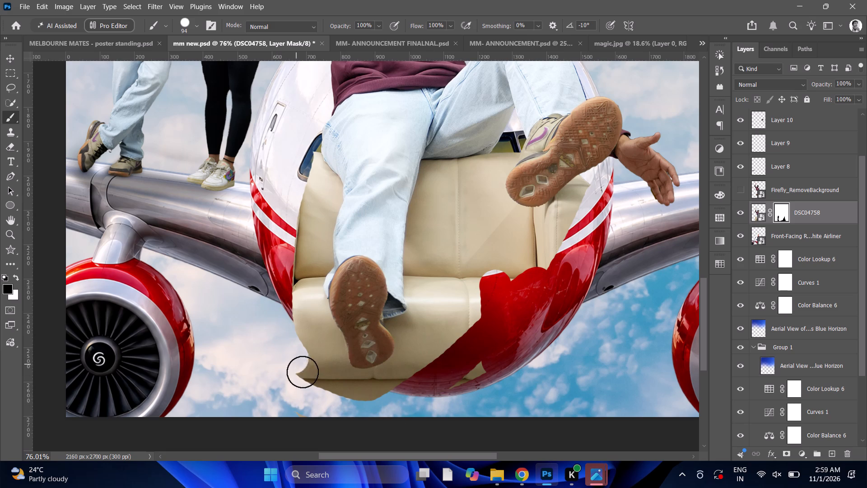
{"action": "left_click_drag", "start_coordinate": [303, 372], "coordinate": [460, 314]}
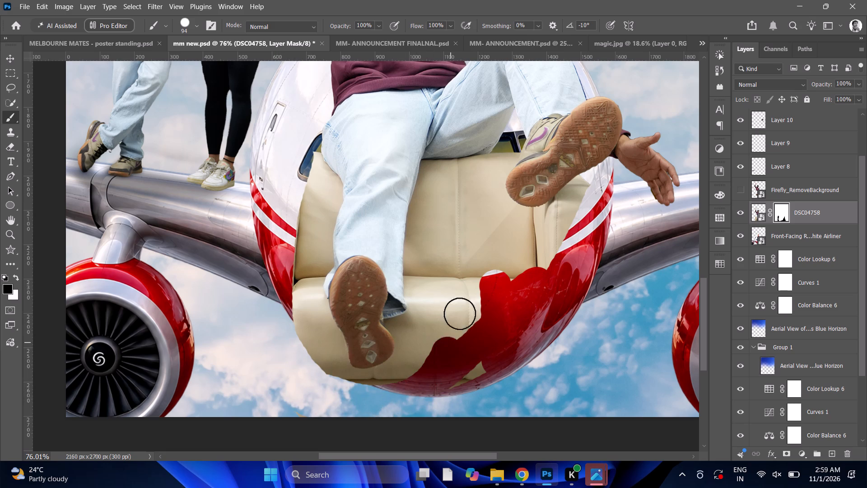
{"action": "left_click_drag", "start_coordinate": [460, 314], "coordinate": [474, 289]}
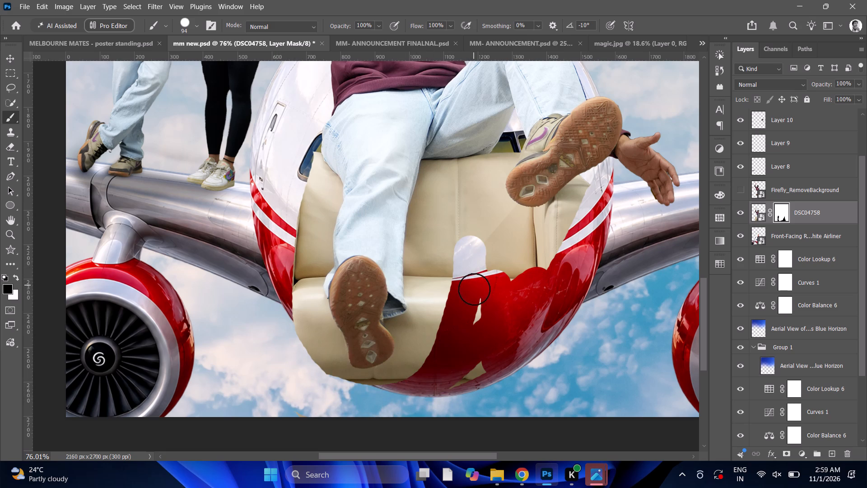
{"action": "left_click_drag", "start_coordinate": [474, 289], "coordinate": [577, 247]}
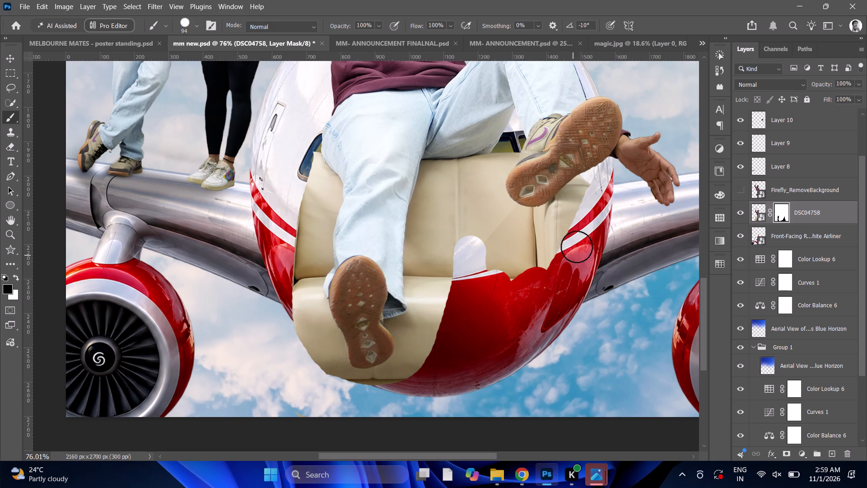
{"action": "left_click_drag", "start_coordinate": [577, 247], "coordinate": [531, 270]}
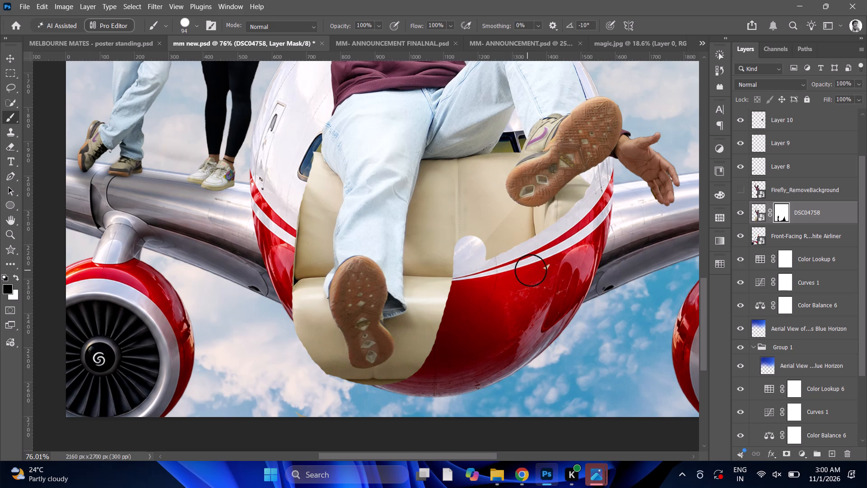
Mask out the middle of the armchair's backrest between the lowered leg and the raised shoe.
{"action": "left_click_drag", "start_coordinate": [531, 270], "coordinate": [467, 200]}
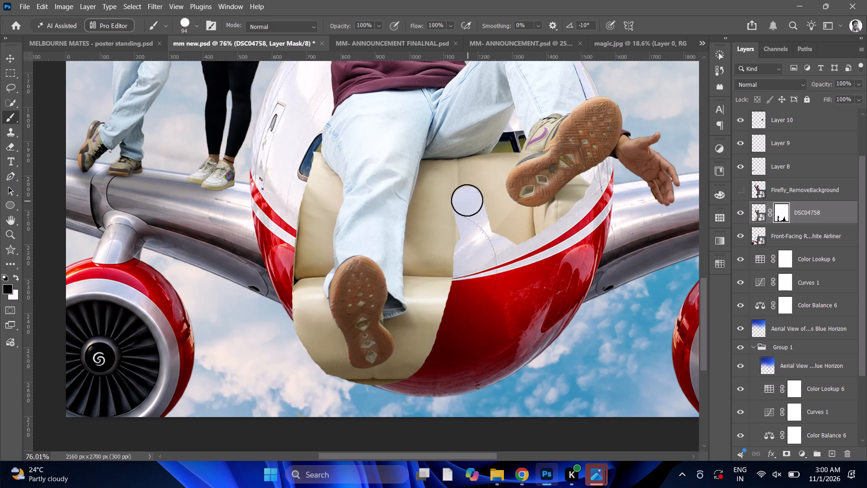
{"action": "left_click_drag", "start_coordinate": [467, 200], "coordinate": [467, 200]}
{"action": "left_click_drag", "start_coordinate": [467, 199], "coordinate": [447, 282]}
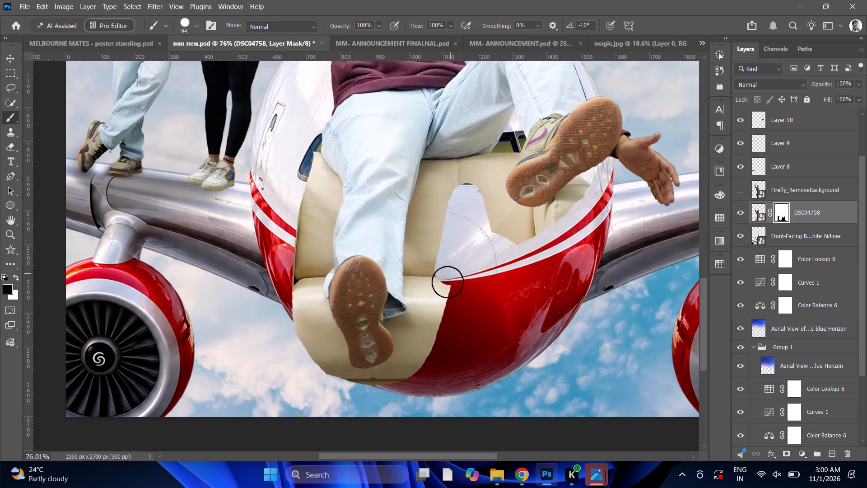
{"action": "left_click_drag", "start_coordinate": [447, 282], "coordinate": [463, 189]}
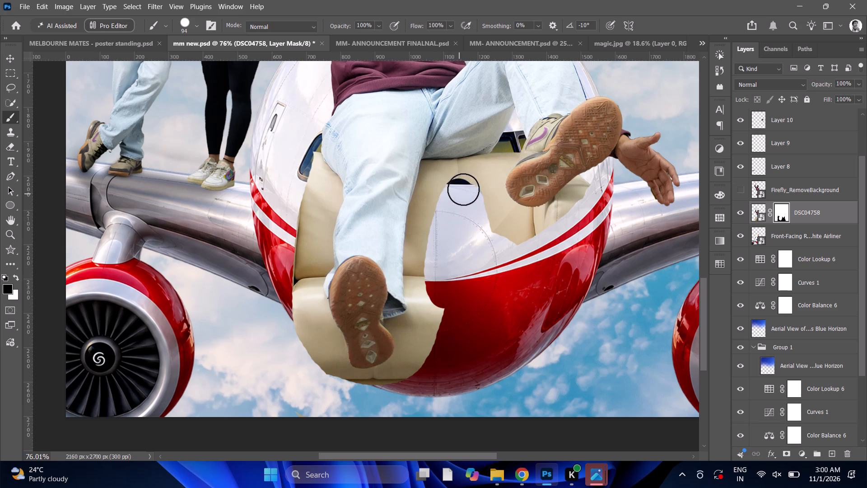
{"action": "left_click_drag", "start_coordinate": [463, 189], "coordinate": [503, 247]}
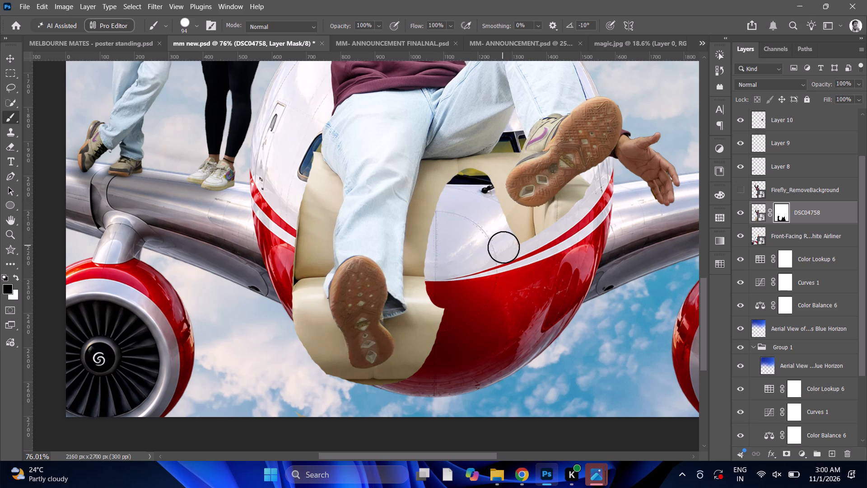
{"action": "left_click_drag", "start_coordinate": [503, 247], "coordinate": [506, 228]}
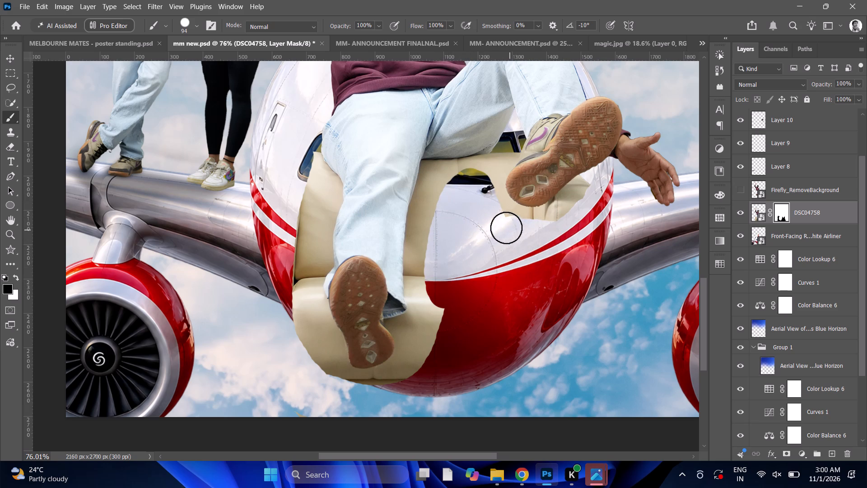
Trim the leather around the lowered leg and shoe on the mask, leaving a narrow margin along their outline.
{"action": "left_click_drag", "start_coordinate": [506, 228], "coordinate": [434, 309]}
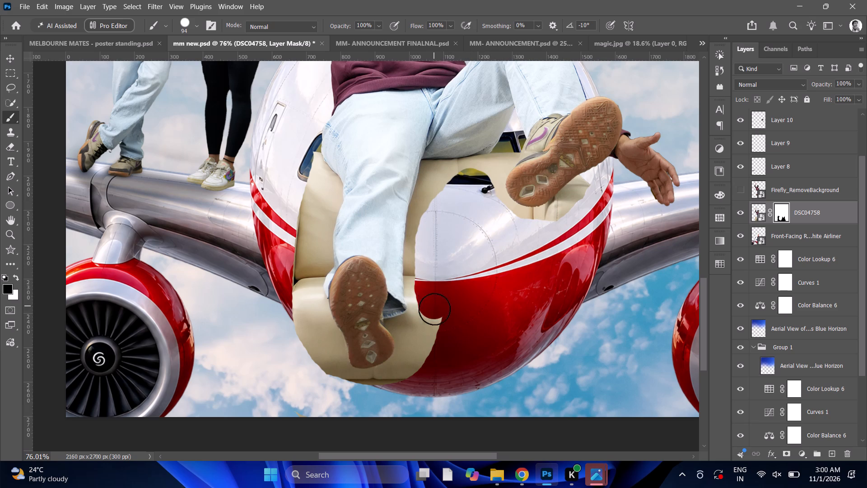
{"action": "left_click_drag", "start_coordinate": [434, 309], "coordinate": [357, 396]}
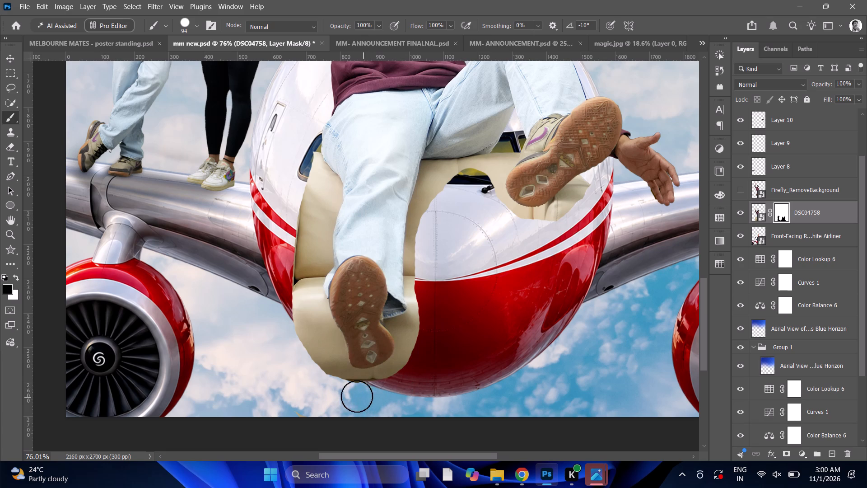
{"action": "left_click_drag", "start_coordinate": [357, 396], "coordinate": [309, 195]}
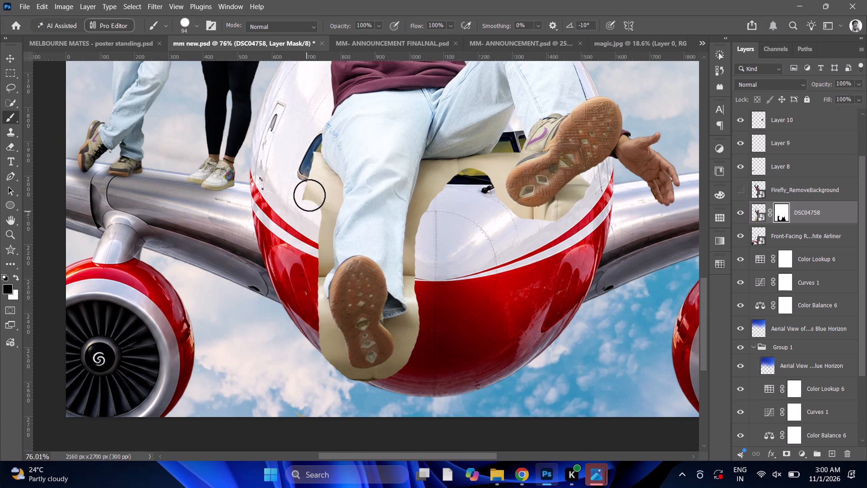
{"action": "left_click_drag", "start_coordinate": [309, 195], "coordinate": [298, 153]}
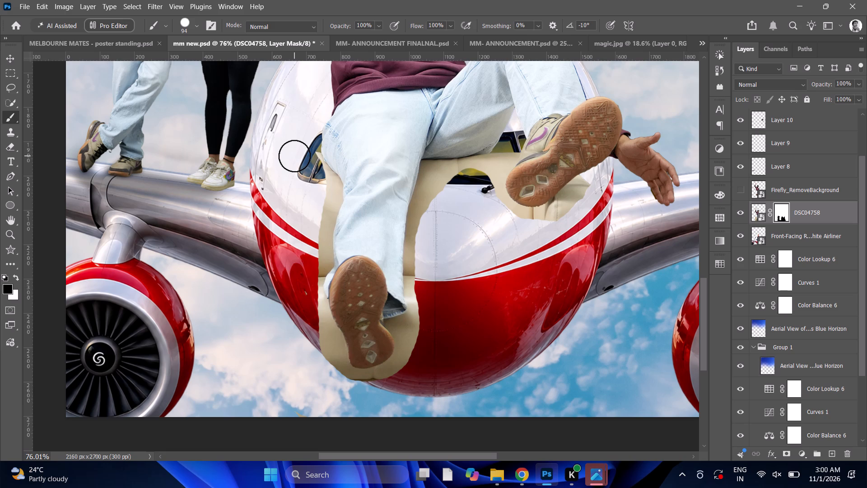
Mask out more of the backrest over the airliner's cockpit window, beside the lowered leg.
{"action": "scroll", "coordinate": [294, 156], "scroll_direction": "down", "scroll_amount": 4}
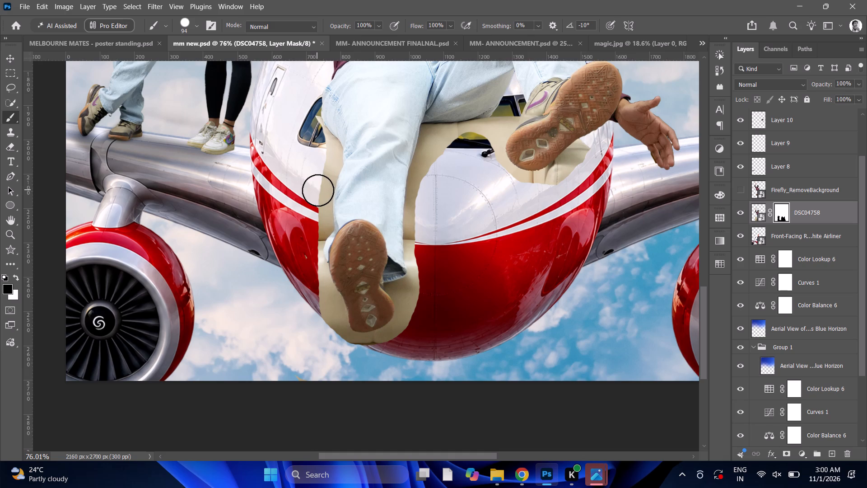
{"action": "scroll", "coordinate": [353, 189], "scroll_direction": "up", "scroll_amount": 3, "text": "alt"}
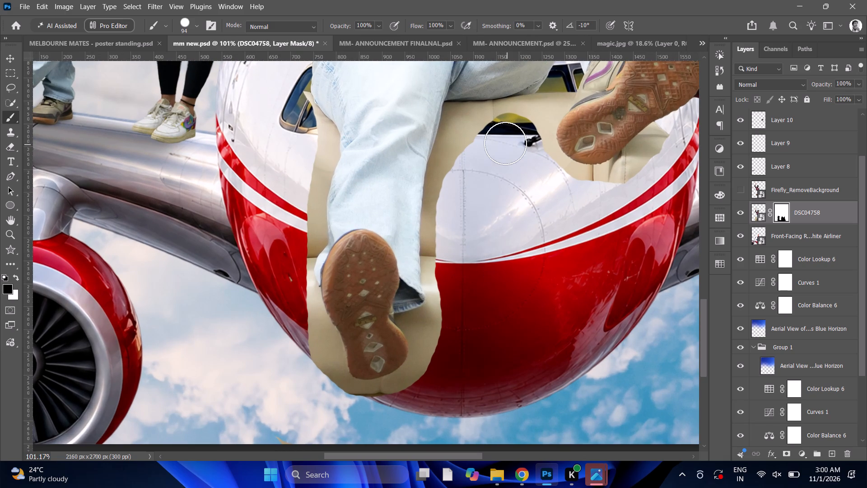
{"action": "left_click", "coordinate": [491, 139]}
{"action": "left_click_drag", "start_coordinate": [487, 141], "coordinate": [475, 183]}
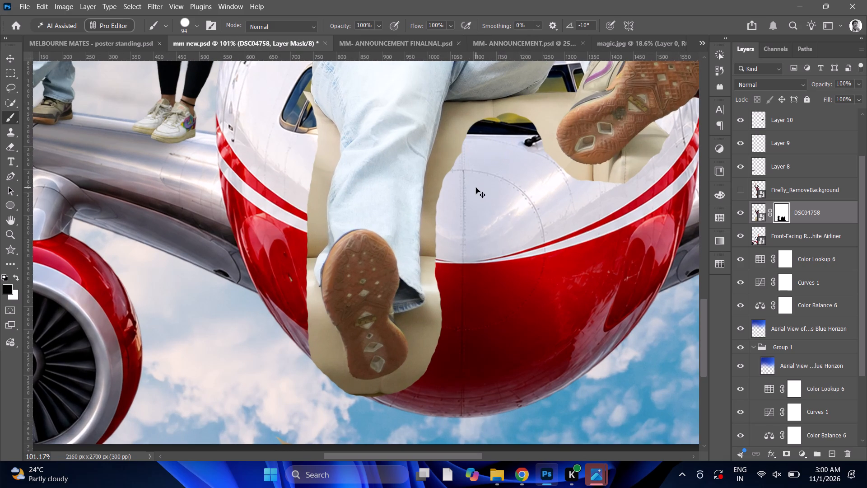
Save the mm new.psd document.
{"action": "key", "text": "ctrl+s"}
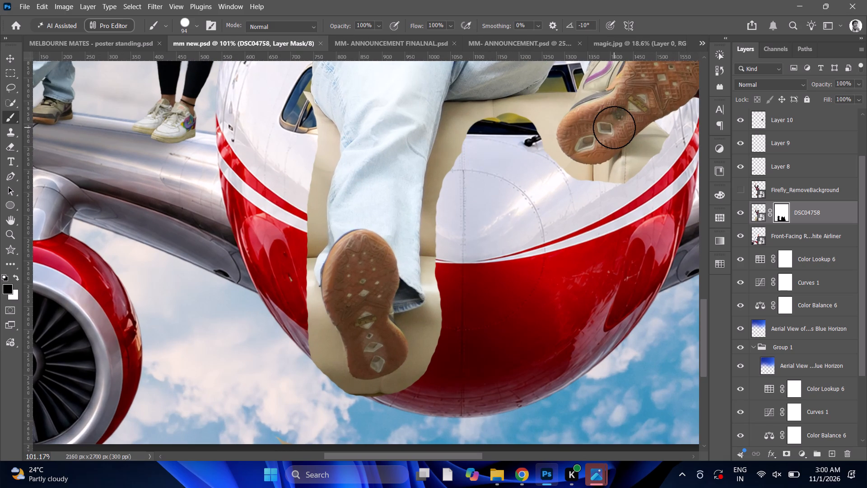
Quit Photoshop, discarding the changes to magic.jpg, MM- ANNOUNCEMENT.psd, MM- ANNOUNCEMENT FINALNAL.psd and MELBOURNE MATES - poster standing.psd.
{"action": "left_click", "coordinate": [866, 0]}
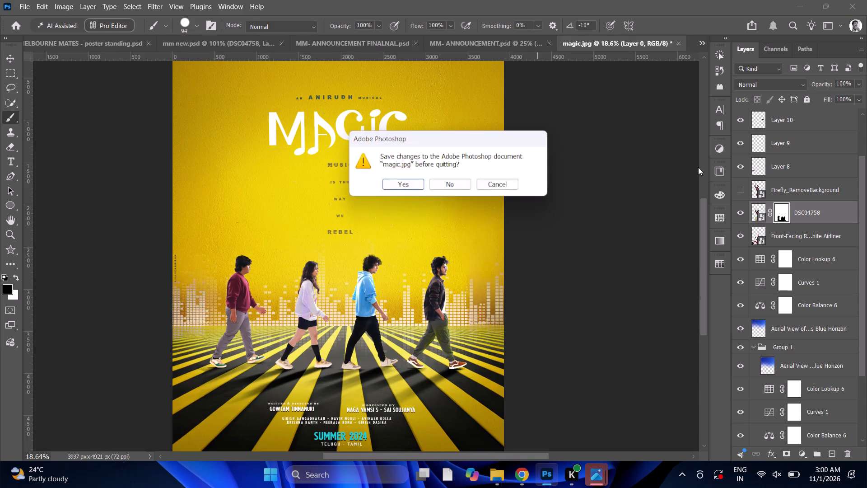
{"action": "left_click", "coordinate": [448, 188]}
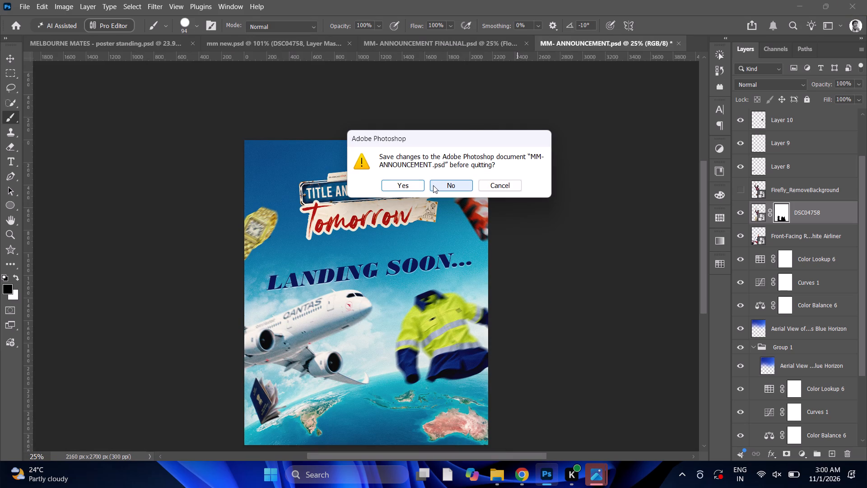
{"action": "left_click", "coordinate": [433, 185]}
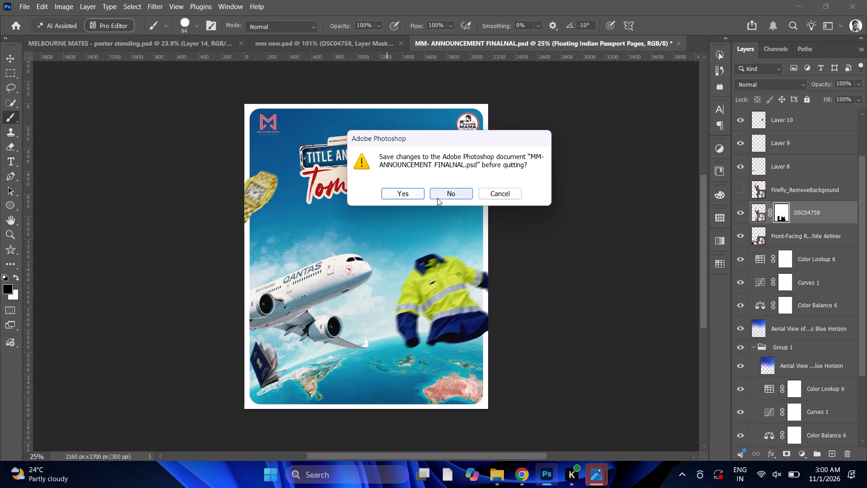
{"action": "left_click", "coordinate": [438, 198]}
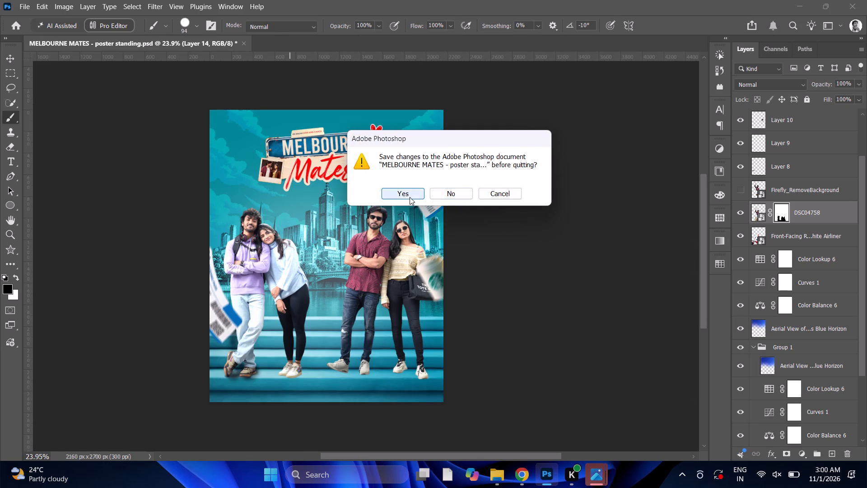
{"action": "left_click", "coordinate": [445, 192]}
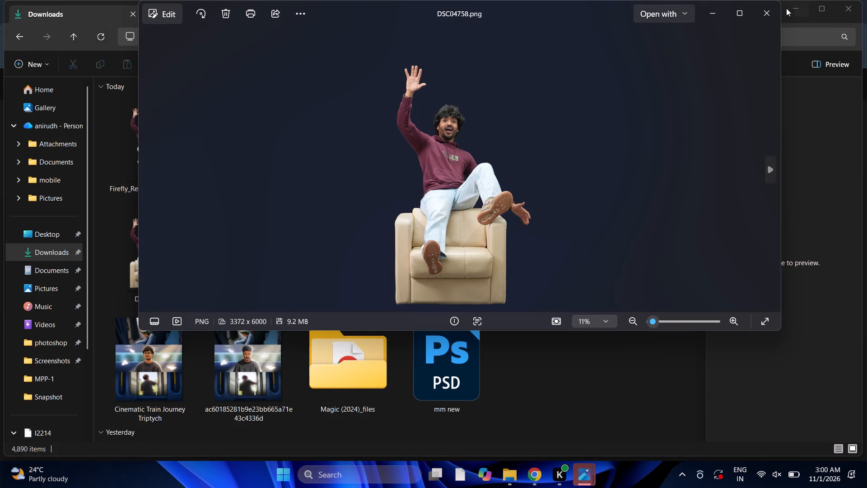
Close the DSC04758.png image in the Photos viewer.
{"action": "left_click", "coordinate": [774, 12]}
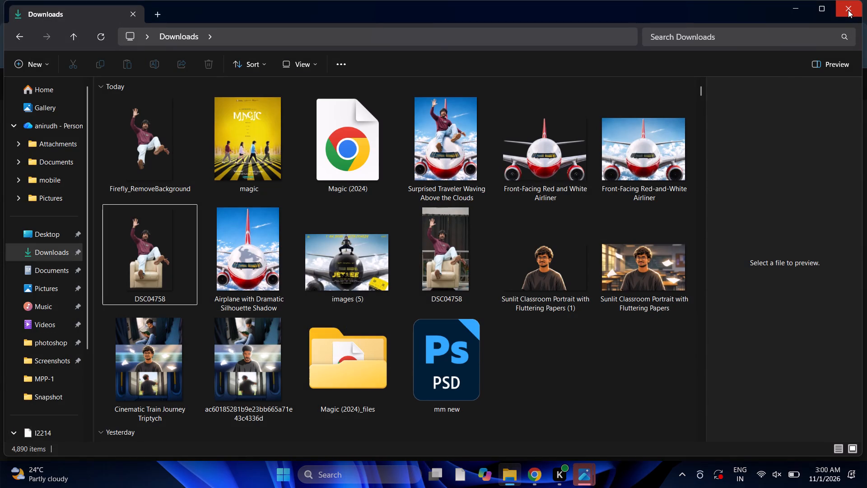